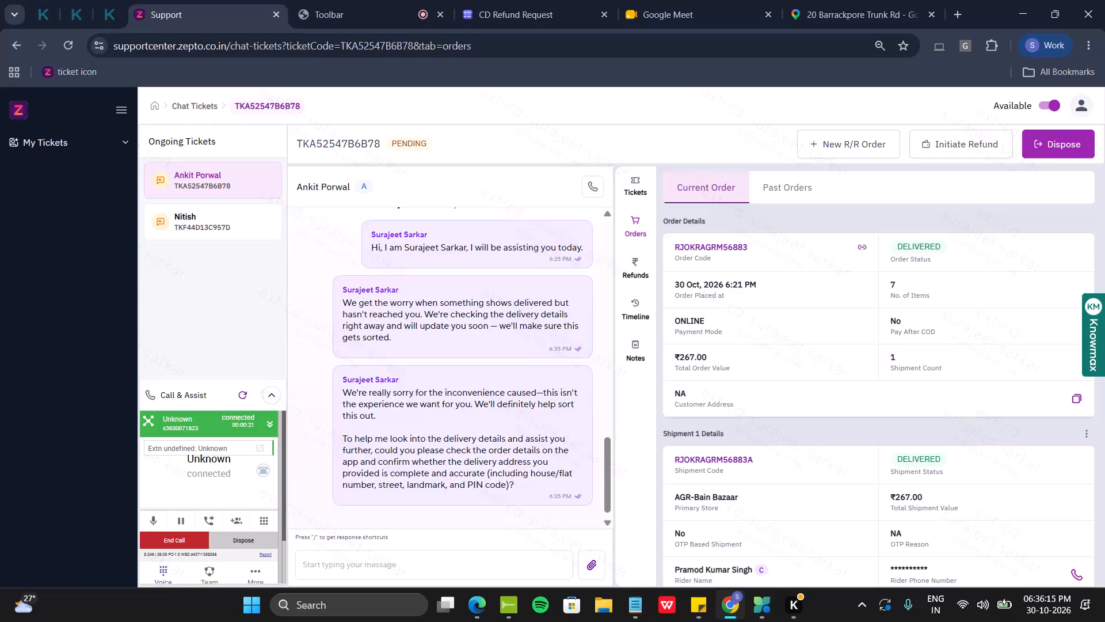
{"action": "scroll", "coordinate": [491, 297], "scroll_direction": "down", "scroll_amount": 4}
{"action": "left_click", "coordinate": [589, 187]}
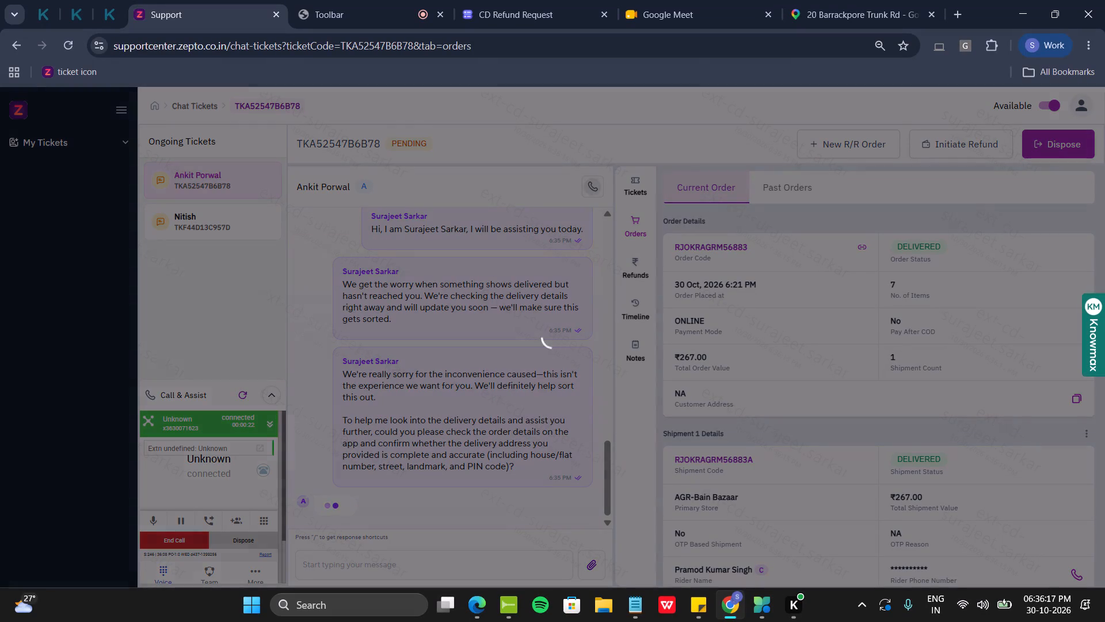
{"action": "left_click", "coordinate": [578, 373]}
{"action": "left_click", "coordinate": [596, 382]}
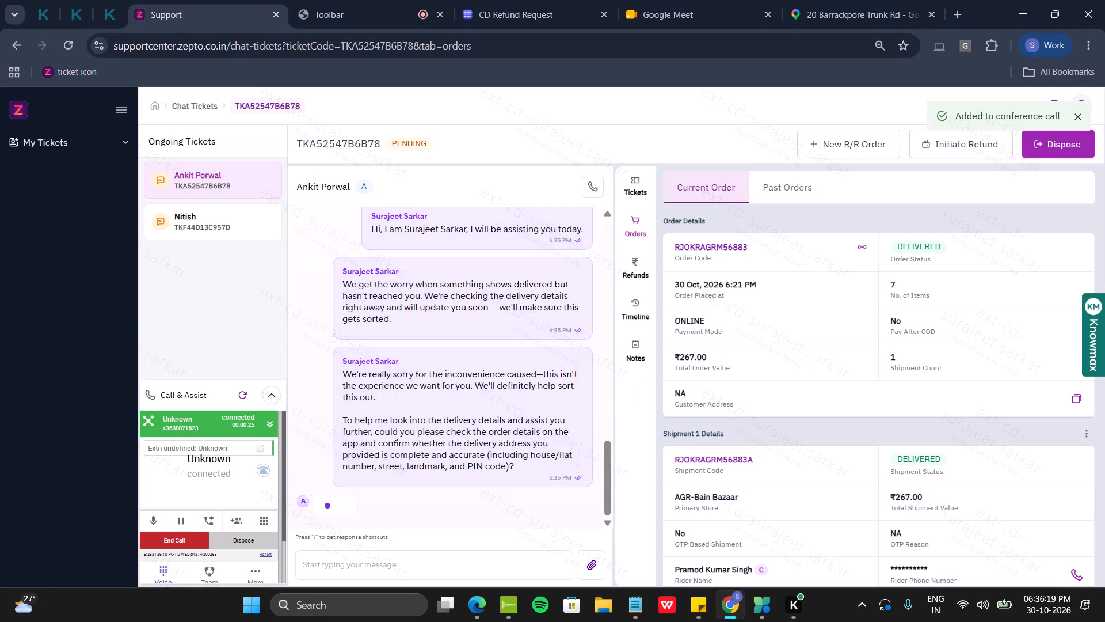
{"action": "left_click", "coordinate": [413, 572]}
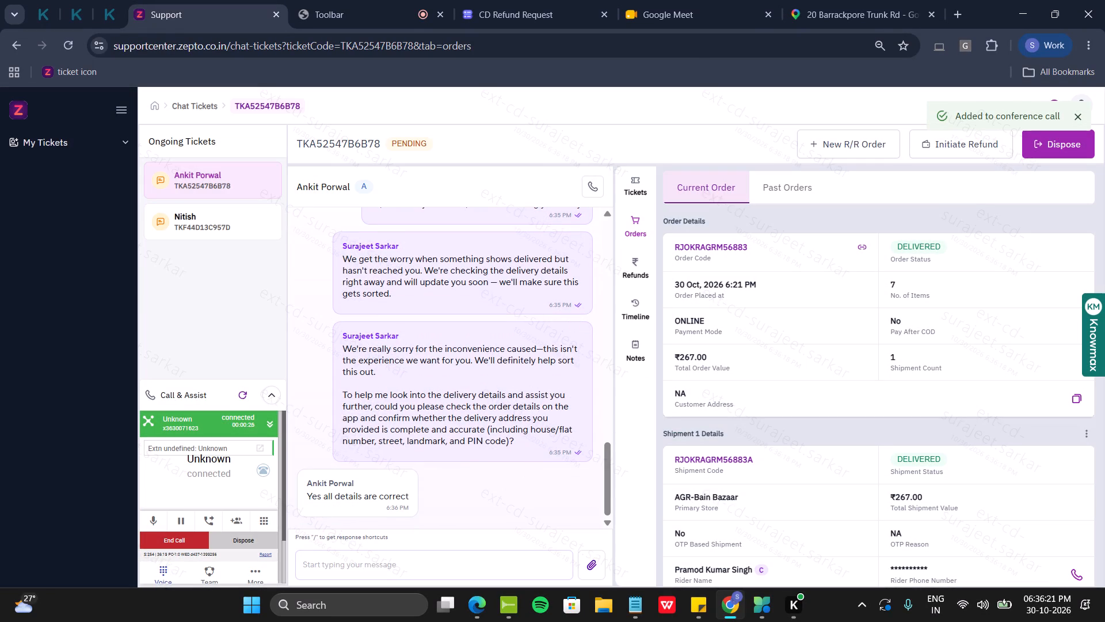
{"action": "key", "text": "super+v"}
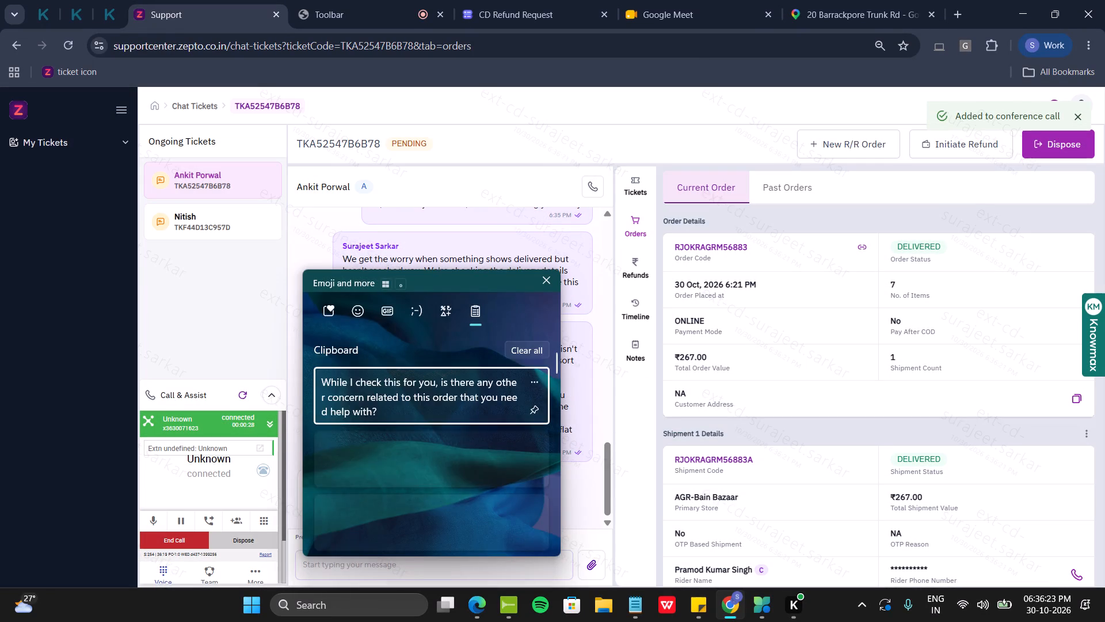
{"action": "key", "text": "Left"}
{"action": "key", "text": "Left"}
{"action": "key", "text": "Left"}
{"action": "key", "text": "Left"}
{"action": "key", "text": "Return"}
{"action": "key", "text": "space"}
{"action": "key", "text": "ctrl+v"}
{"action": "key", "text": "Return"}
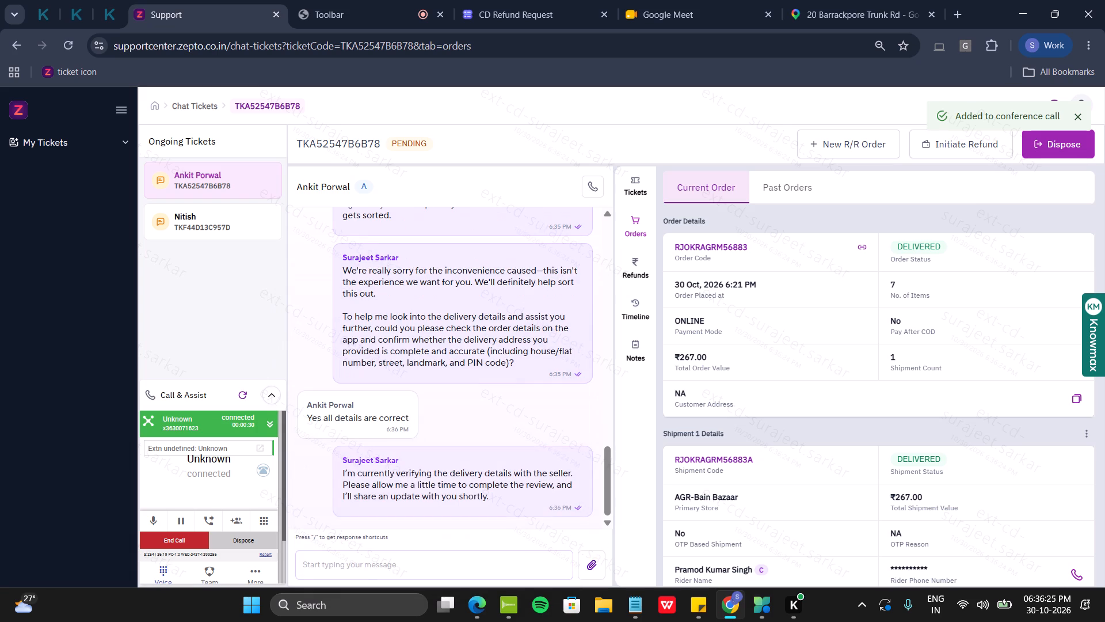
Mute the microphone.
{"action": "key", "text": "F15"}
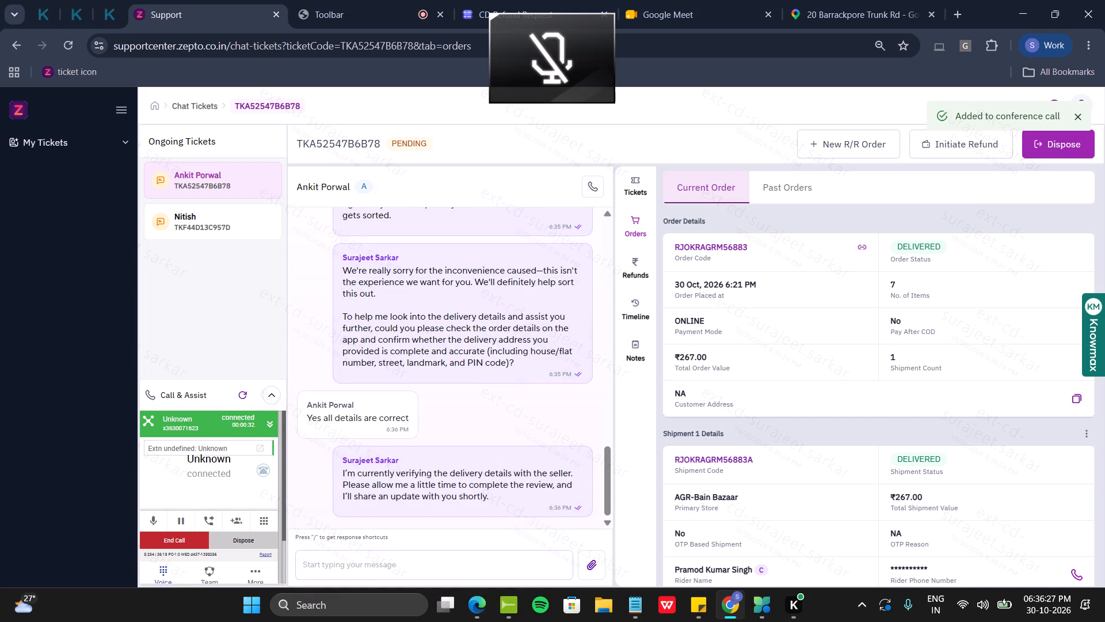
{"action": "left_click", "coordinate": [193, 223]}
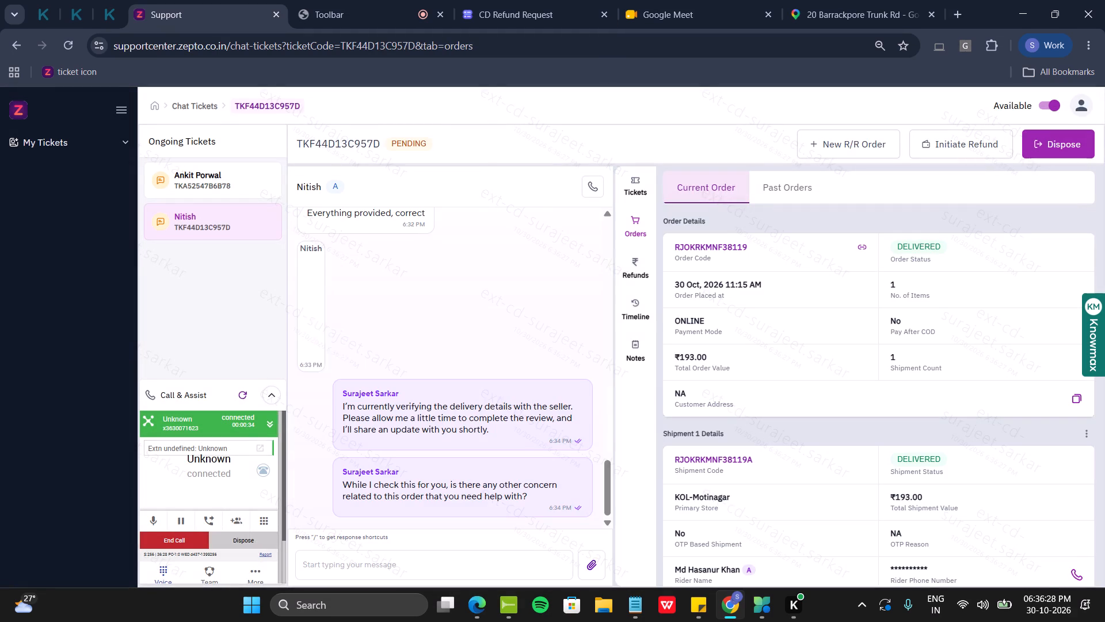
{"action": "left_click", "coordinate": [421, 576]}
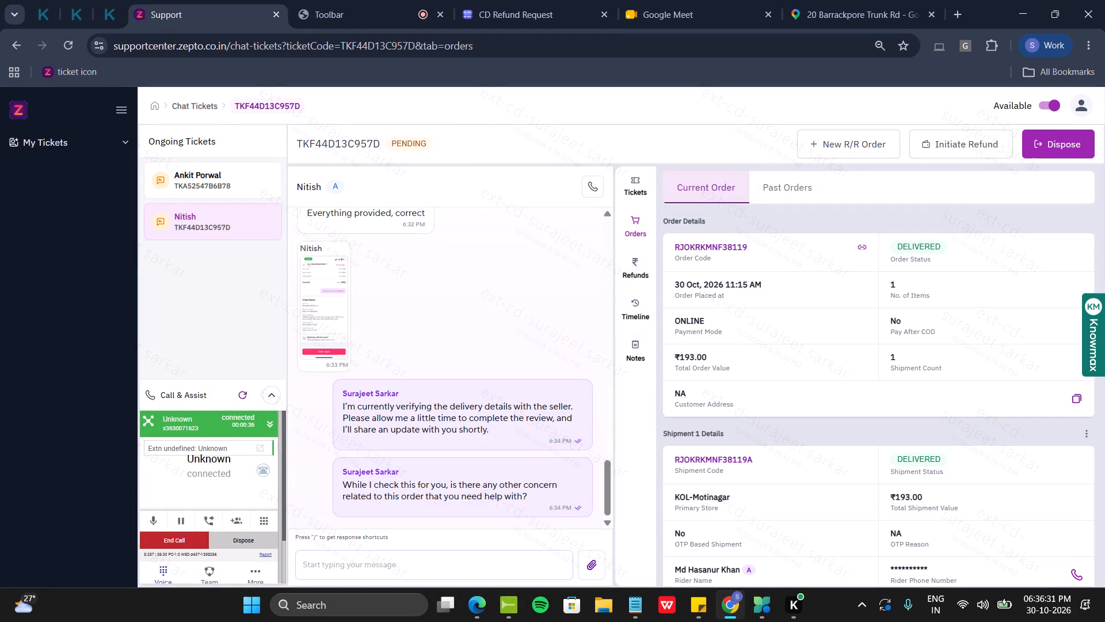
{"action": "key", "text": "super+v"}
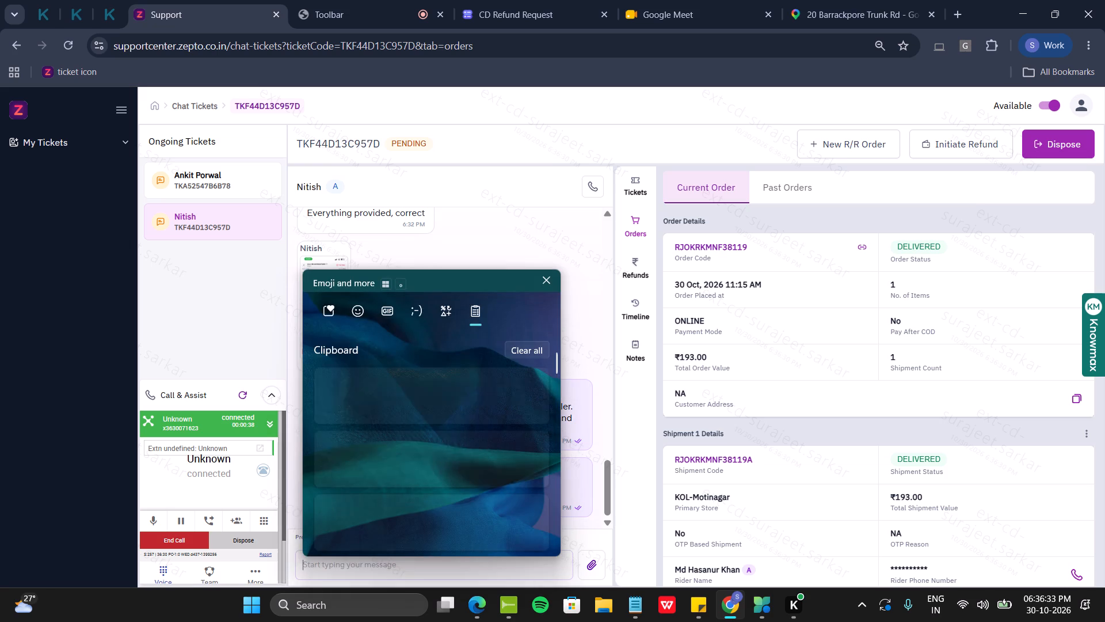
{"action": "key", "text": "Left"}
{"action": "key", "text": "Left"}
{"action": "key", "text": "Left"}
{"action": "key", "text": "Left"}
{"action": "key", "text": "Left"}
{"action": "key", "text": "Return"}
{"action": "key", "text": "ctrl+v"}
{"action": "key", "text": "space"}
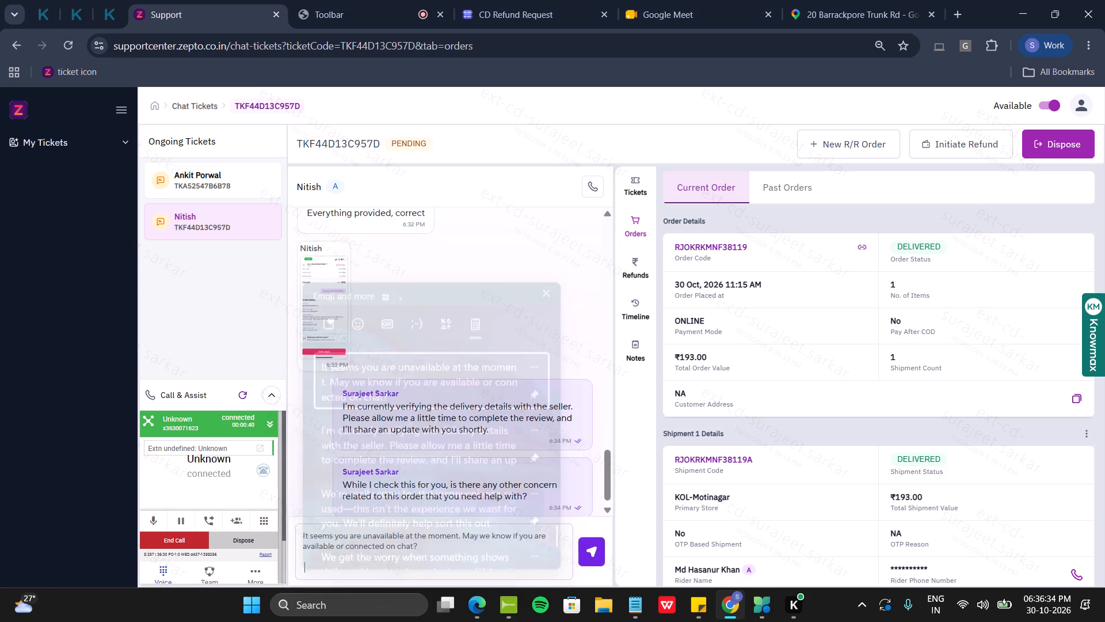
{"action": "key", "text": "Return"}
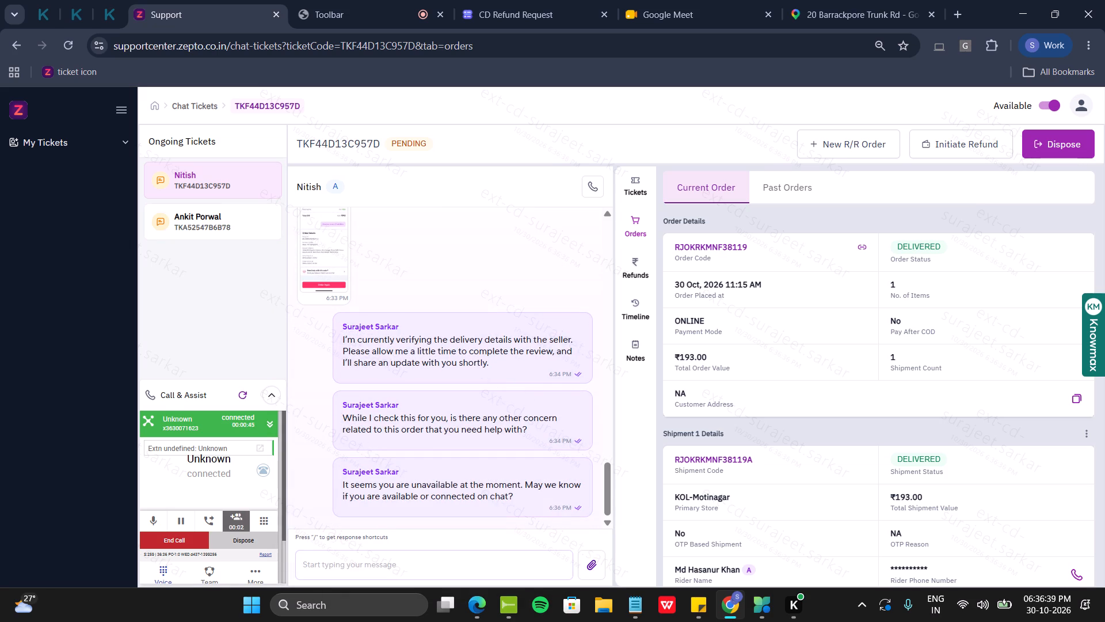
Toggle the microphone mute.
{"action": "key", "text": "F15"}
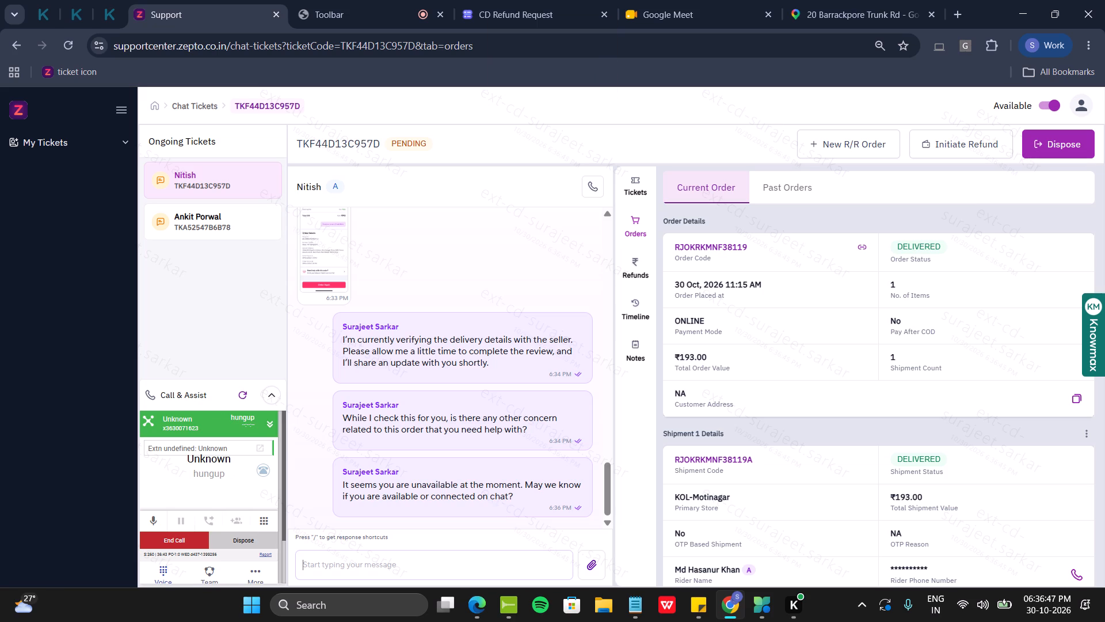
{"action": "left_click", "coordinate": [325, 563]}
{"action": "left_click", "coordinate": [703, 601]}
{"action": "left_click", "coordinate": [771, 544]}
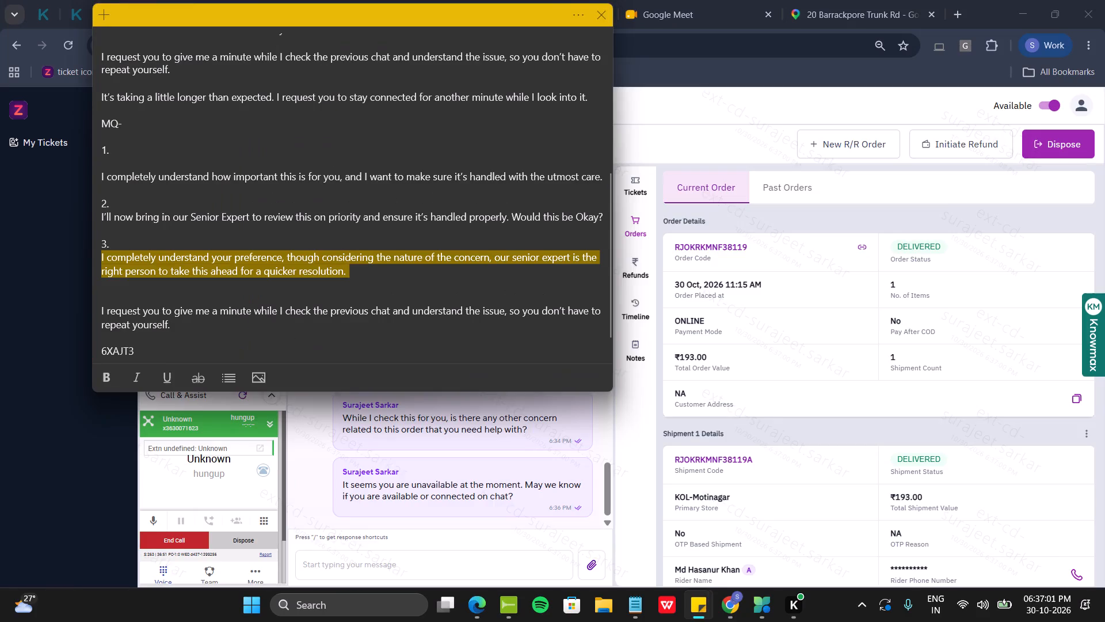
{"action": "scroll", "coordinate": [306, 319], "scroll_direction": "up", "scroll_amount": 13}
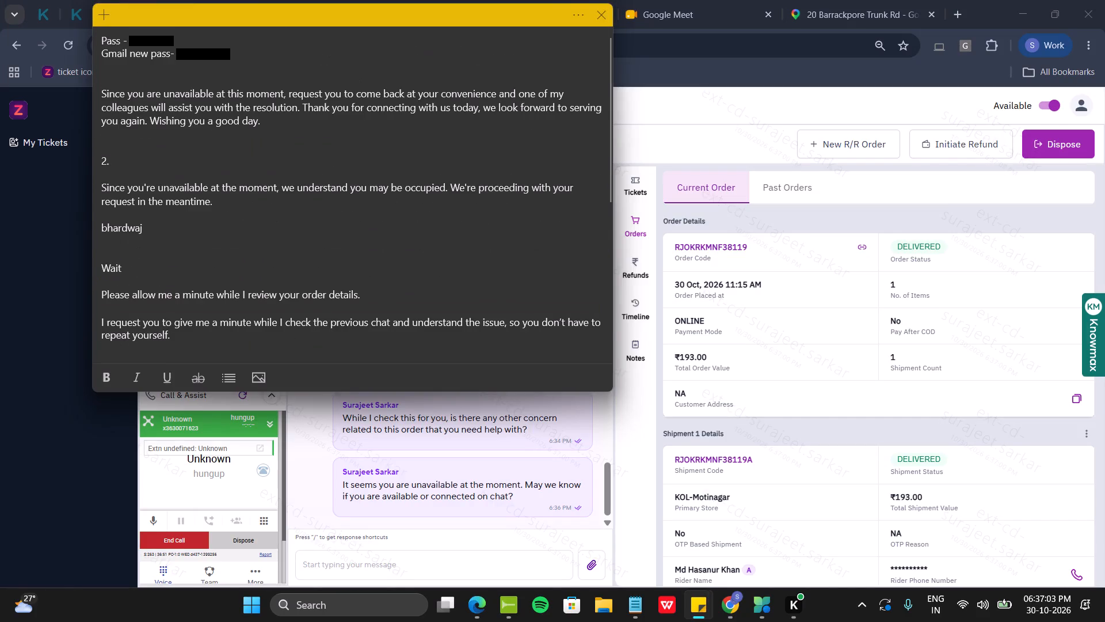
{"action": "triple_click", "coordinate": [258, 189]}
{"action": "right_click", "coordinate": [258, 189]}
{"action": "left_click", "coordinate": [295, 197]}
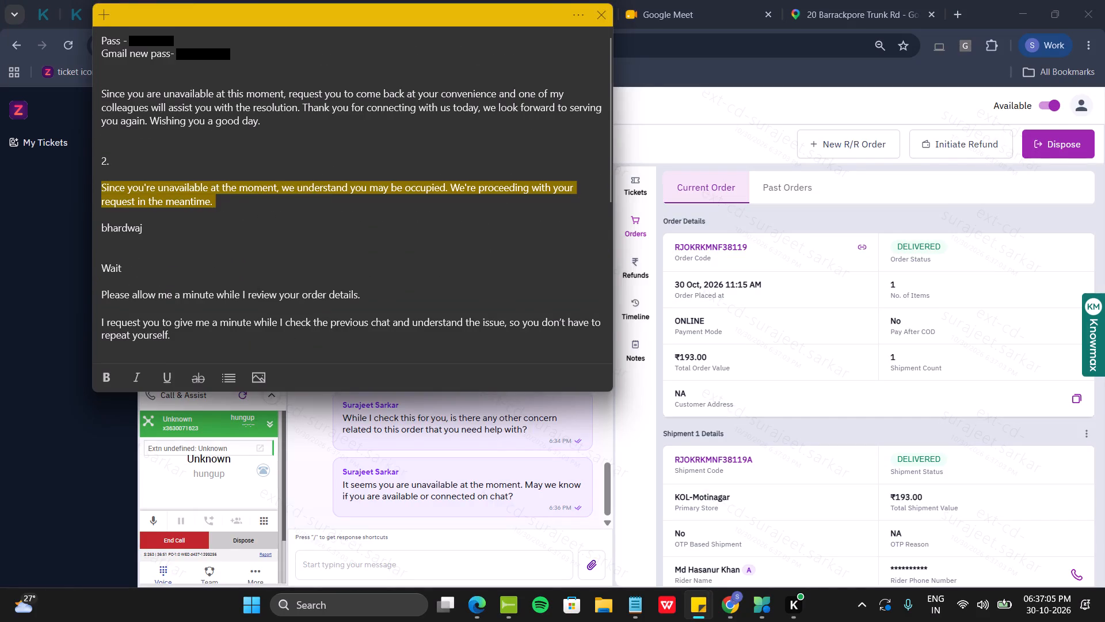
{"action": "right_click", "coordinate": [436, 561]}
{"action": "left_click", "coordinate": [487, 415]}
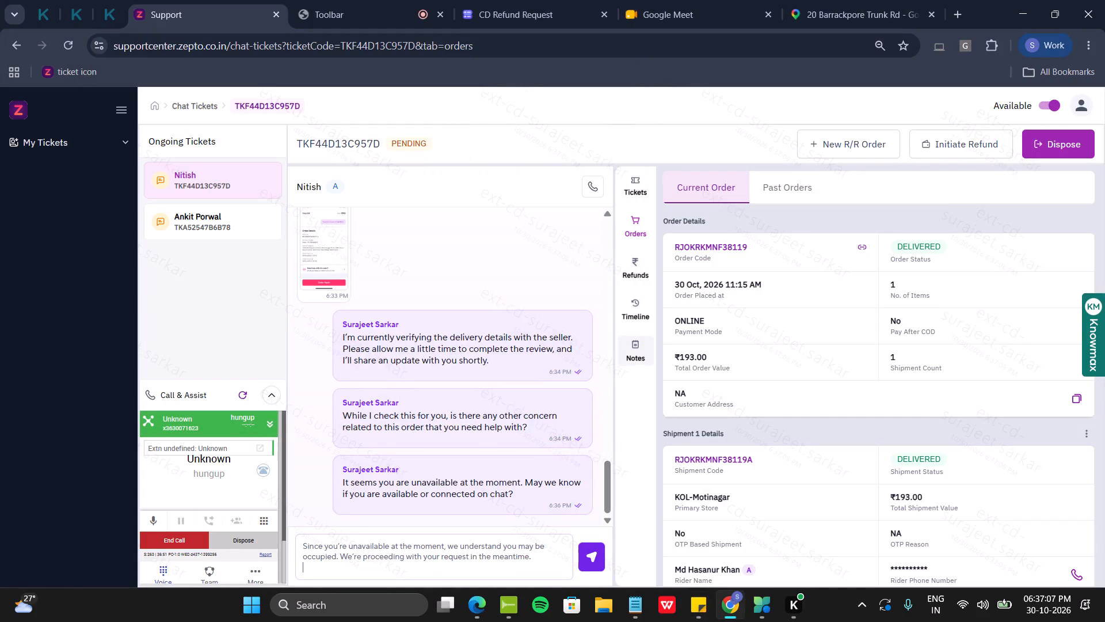
{"action": "left_click", "coordinate": [626, 351]}
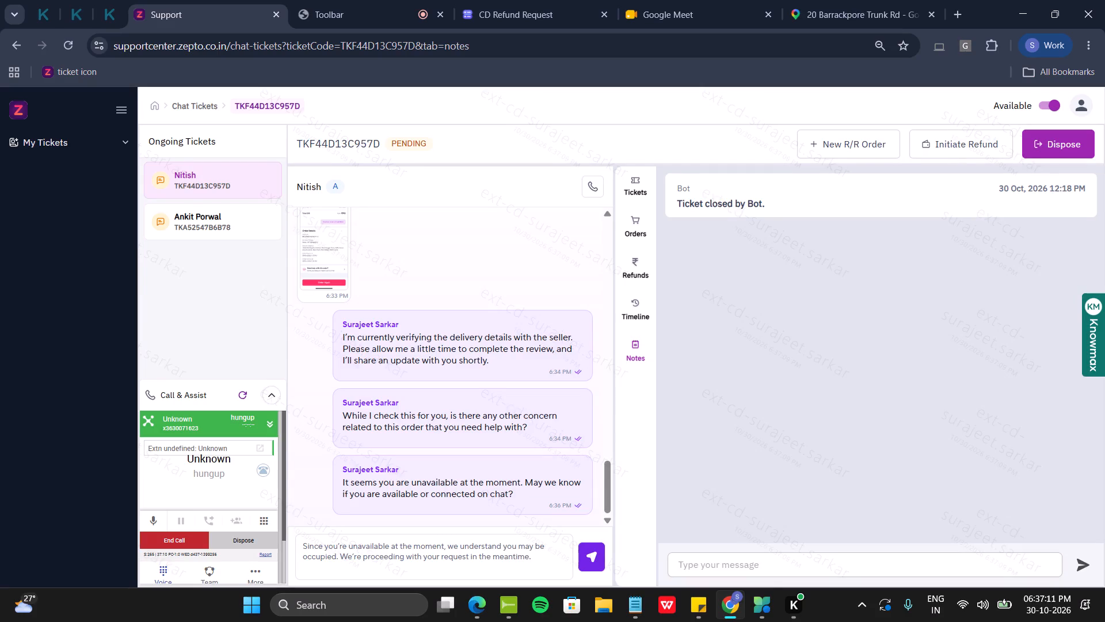
{"action": "left_click", "coordinate": [593, 564]}
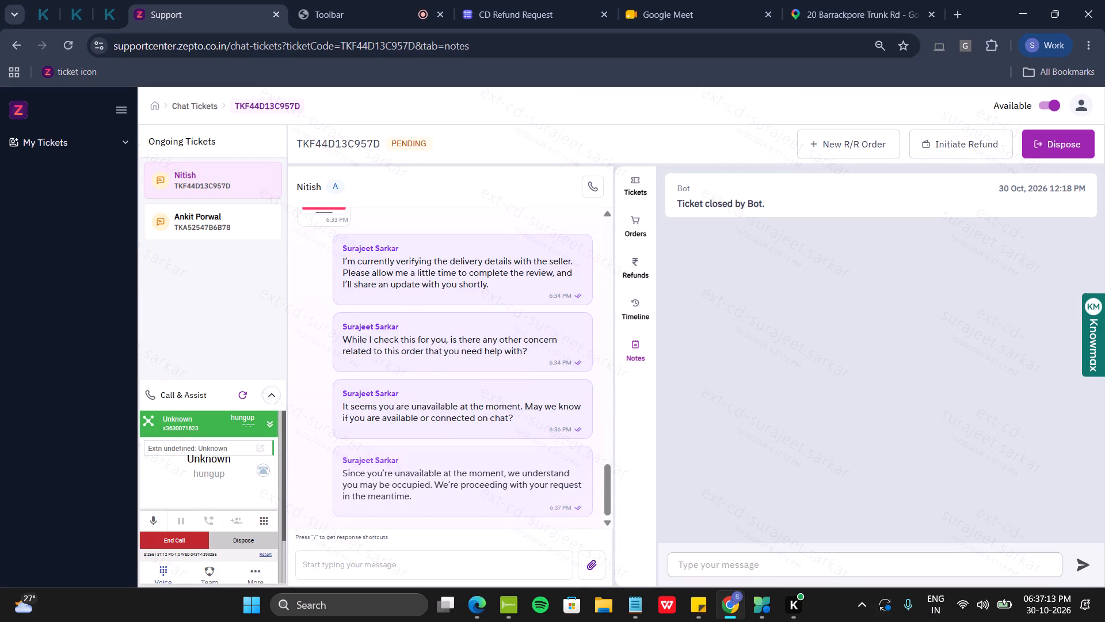
End the queued call in Call & Assist with the Self hang-up option.
{"action": "left_click", "coordinate": [192, 539]}
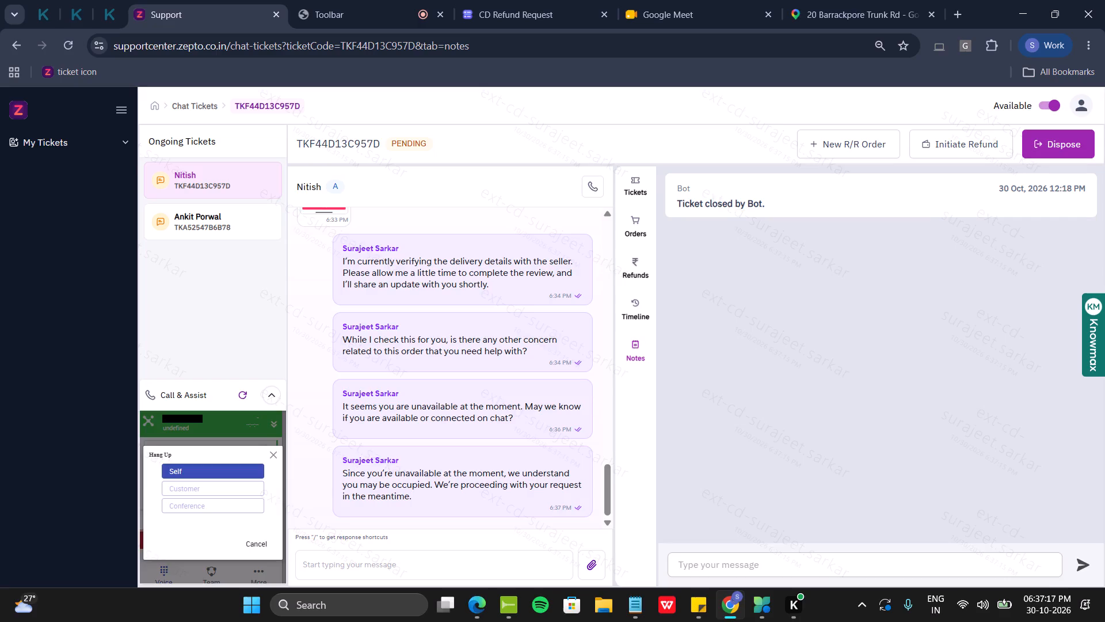
{"action": "left_click", "coordinate": [223, 472]}
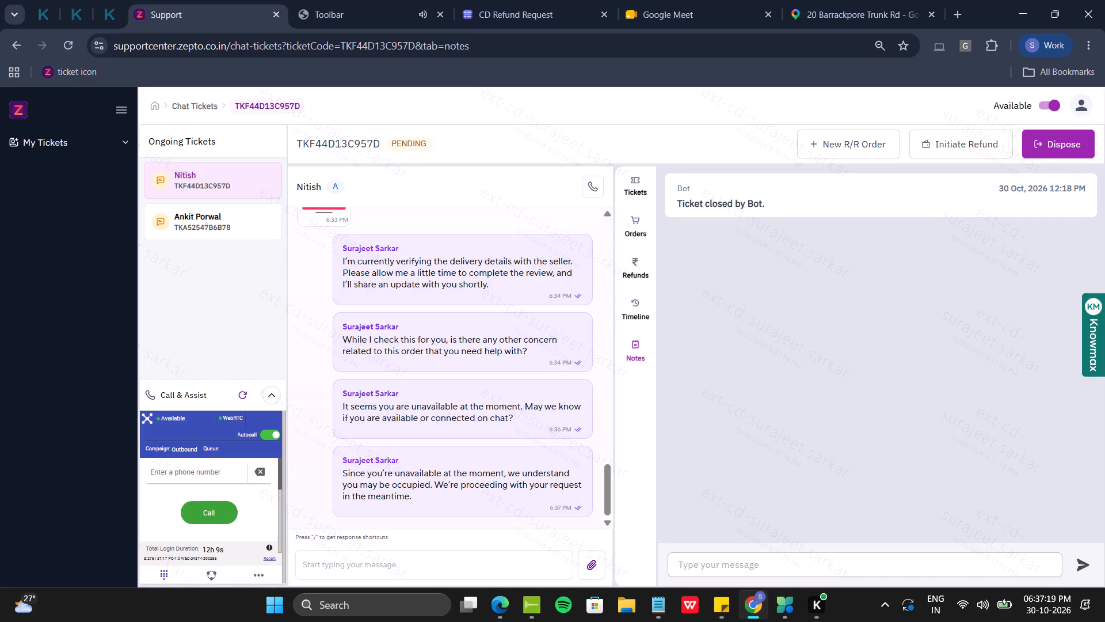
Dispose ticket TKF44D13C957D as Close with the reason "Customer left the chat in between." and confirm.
{"action": "left_click", "coordinate": [1035, 154]}
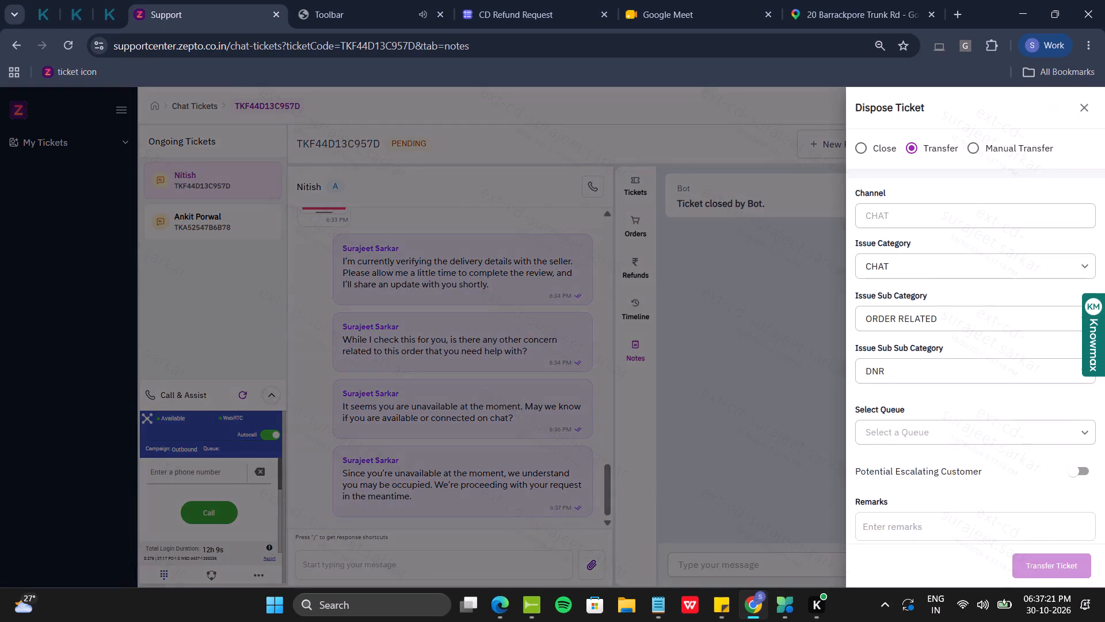
{"action": "left_click", "coordinate": [884, 144]}
{"action": "left_click", "coordinate": [920, 430]}
{"action": "left_click", "coordinate": [920, 428]}
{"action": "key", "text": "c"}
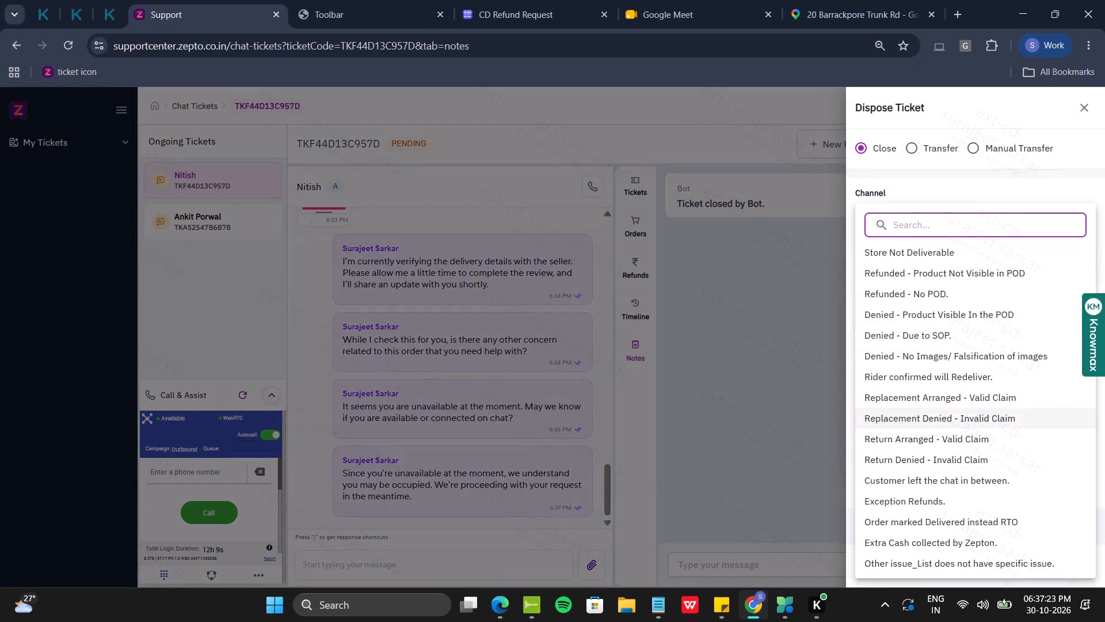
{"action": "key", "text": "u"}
{"action": "left_click", "coordinate": [944, 483]}
{"action": "left_click", "coordinate": [1046, 555]}
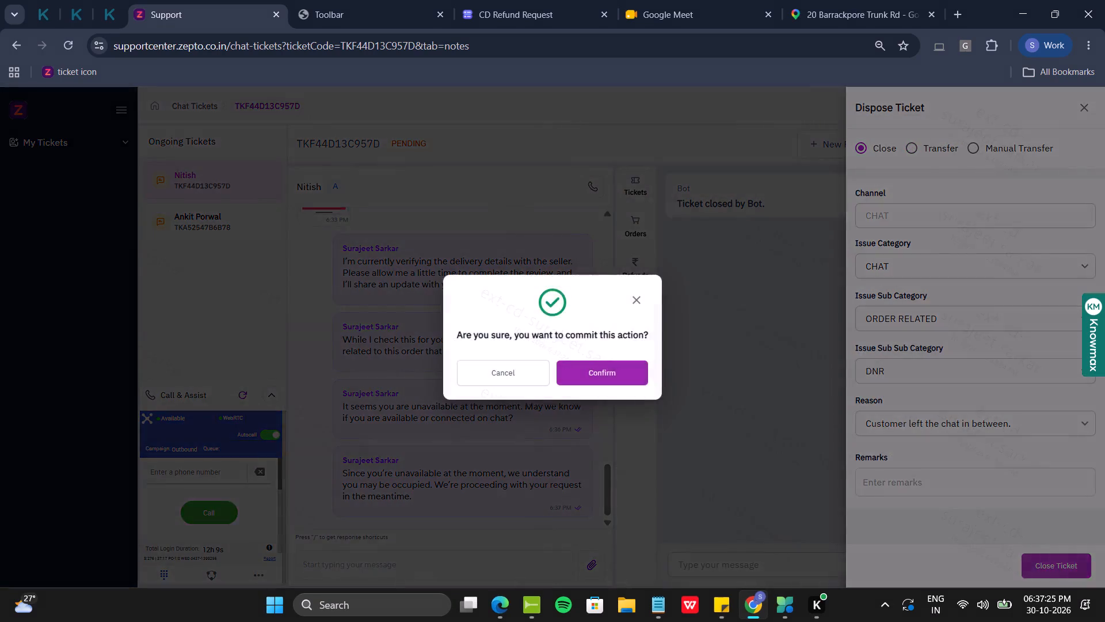
{"action": "left_click", "coordinate": [602, 375]}
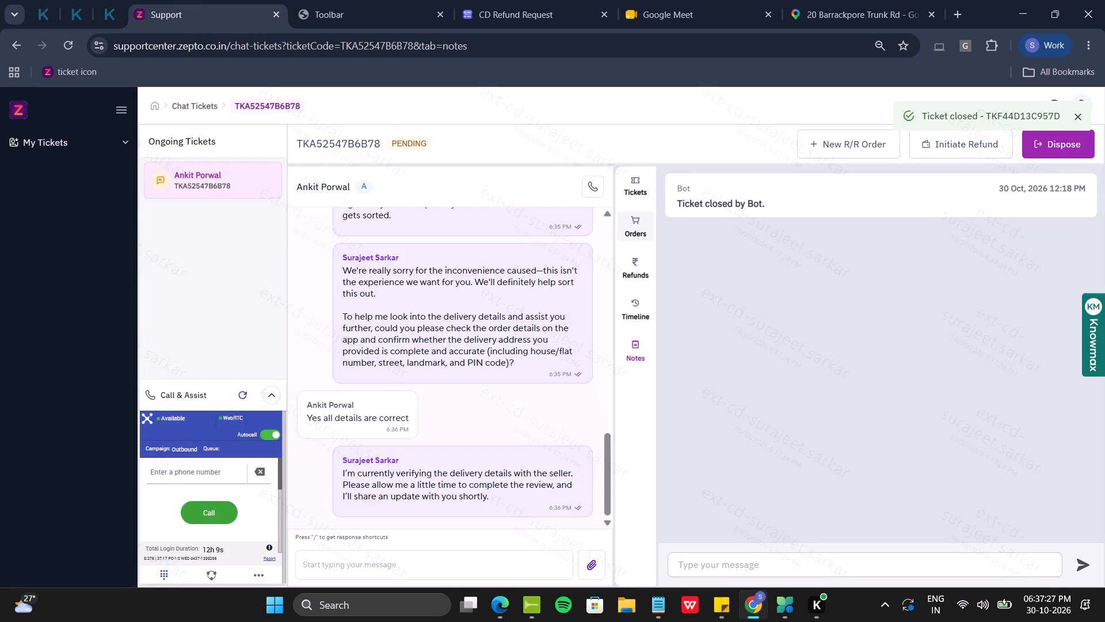
{"action": "left_click", "coordinate": [631, 223]}
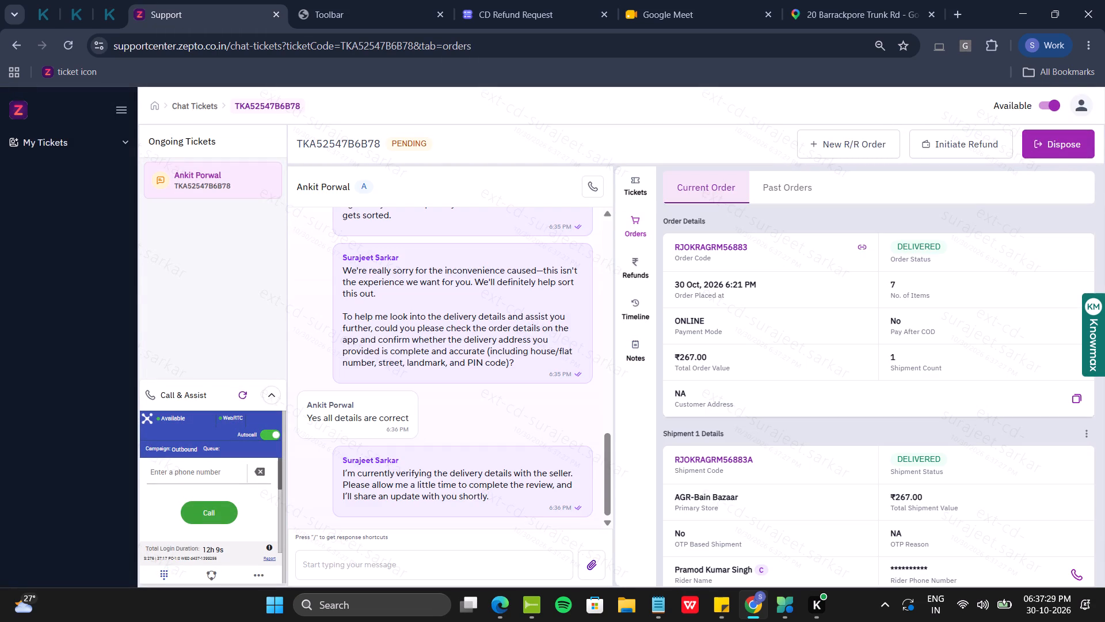
{"action": "left_click", "coordinate": [498, 567]}
{"action": "left_click", "coordinate": [96, 155]}
{"action": "left_click", "coordinate": [89, 226]}
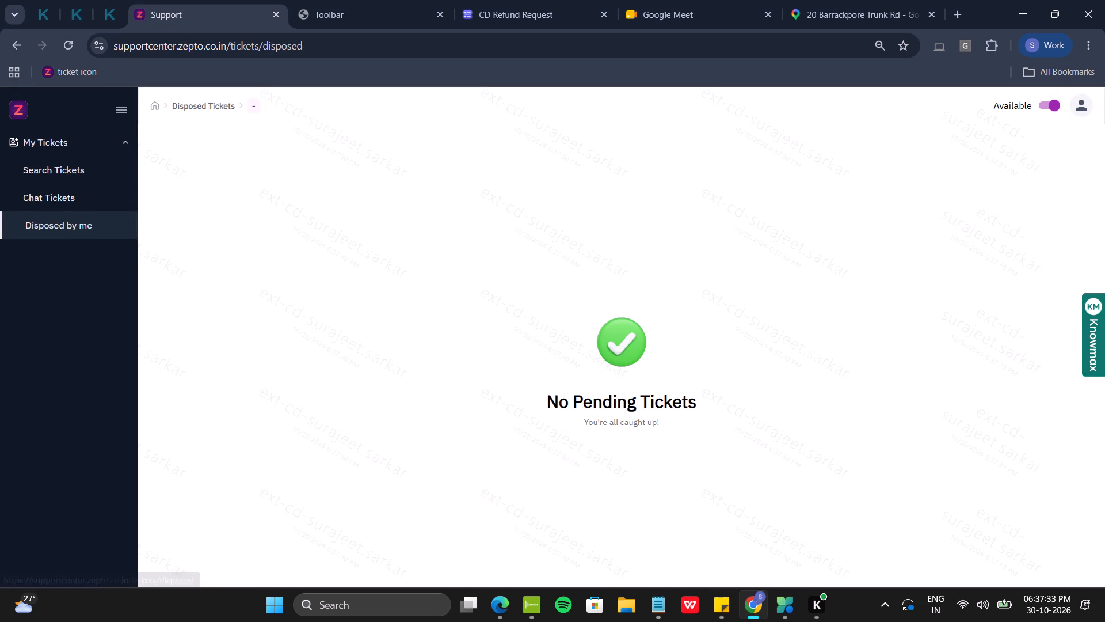
{"action": "left_click", "coordinate": [620, 268]}
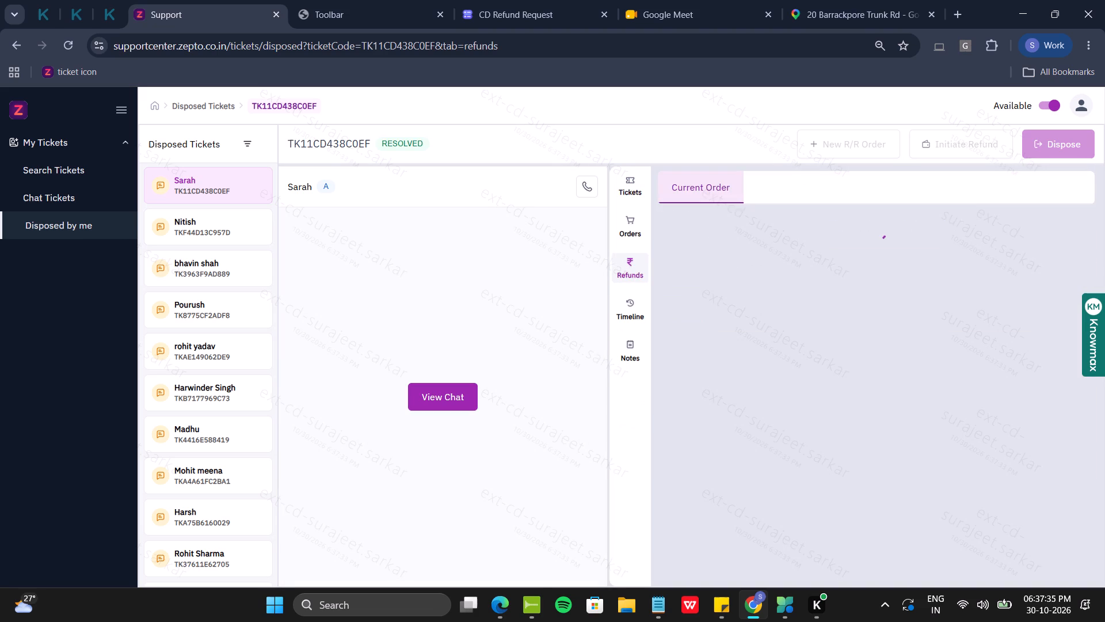
{"action": "left_click", "coordinate": [406, 408]}
{"action": "left_click", "coordinate": [430, 400]}
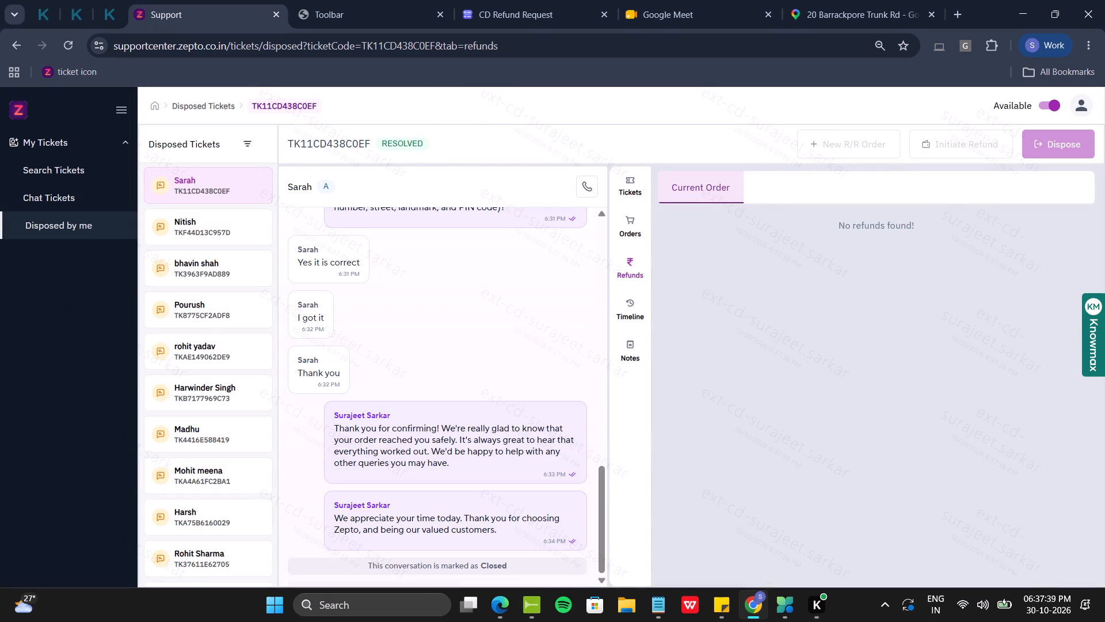
{"action": "left_click", "coordinate": [233, 236]}
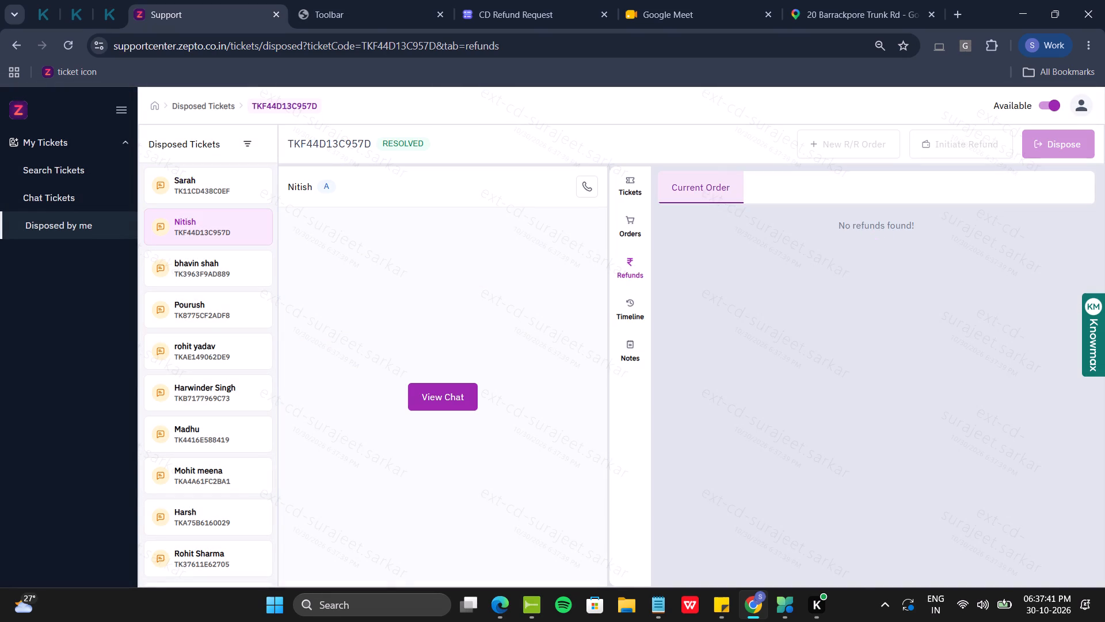
{"action": "left_click", "coordinate": [443, 391]}
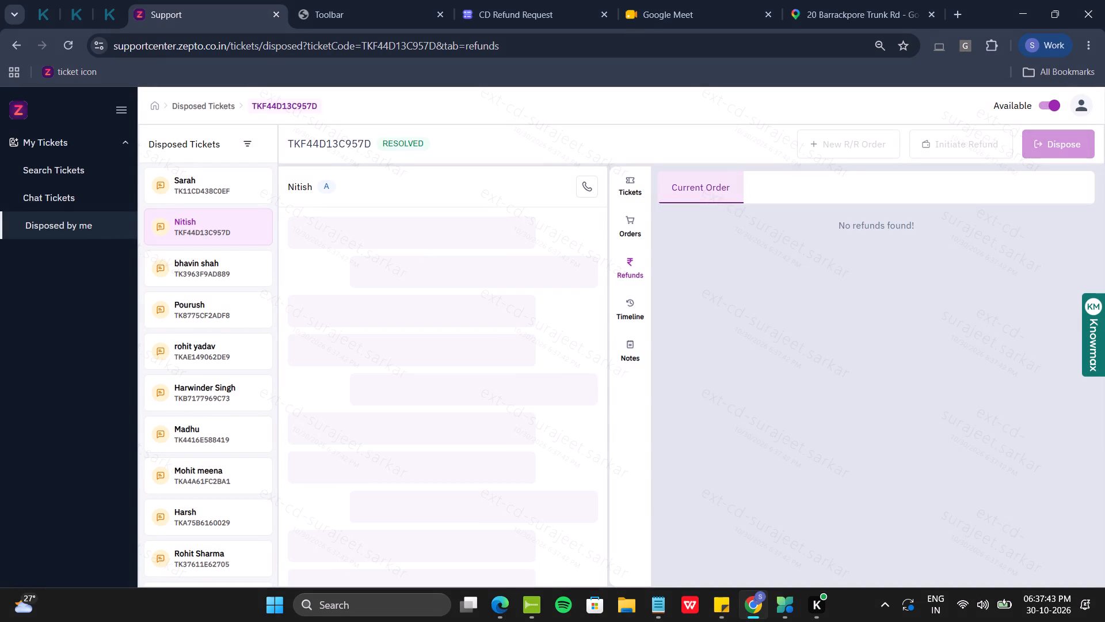
{"action": "scroll", "coordinate": [470, 419], "scroll_direction": "down", "scroll_amount": 6}
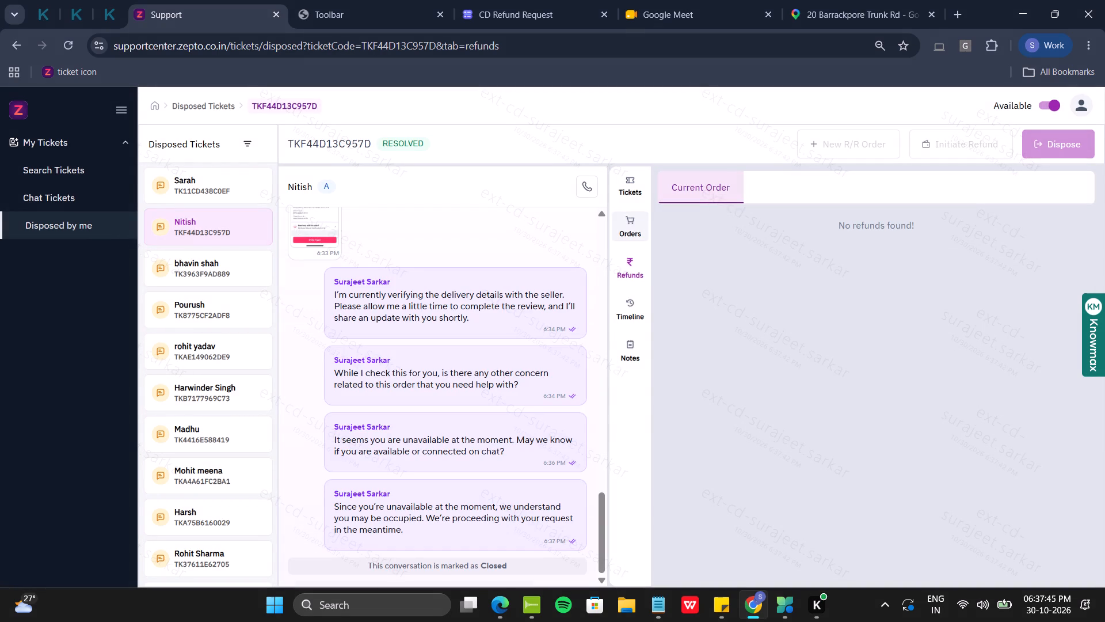
{"action": "left_click", "coordinate": [633, 226]}
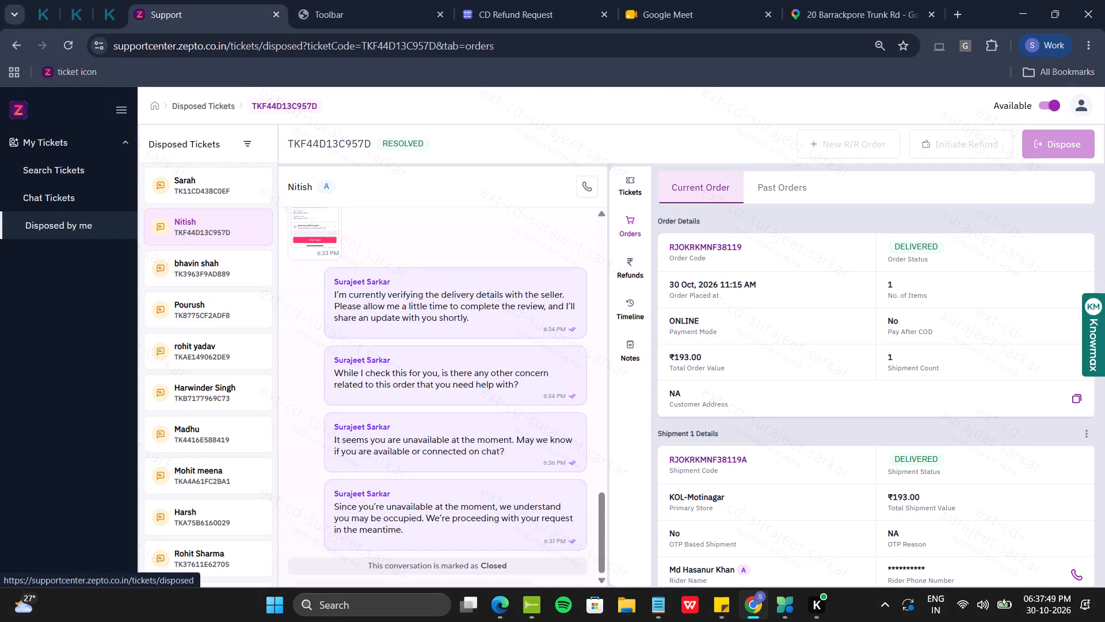
{"action": "left_click", "coordinate": [99, 199]}
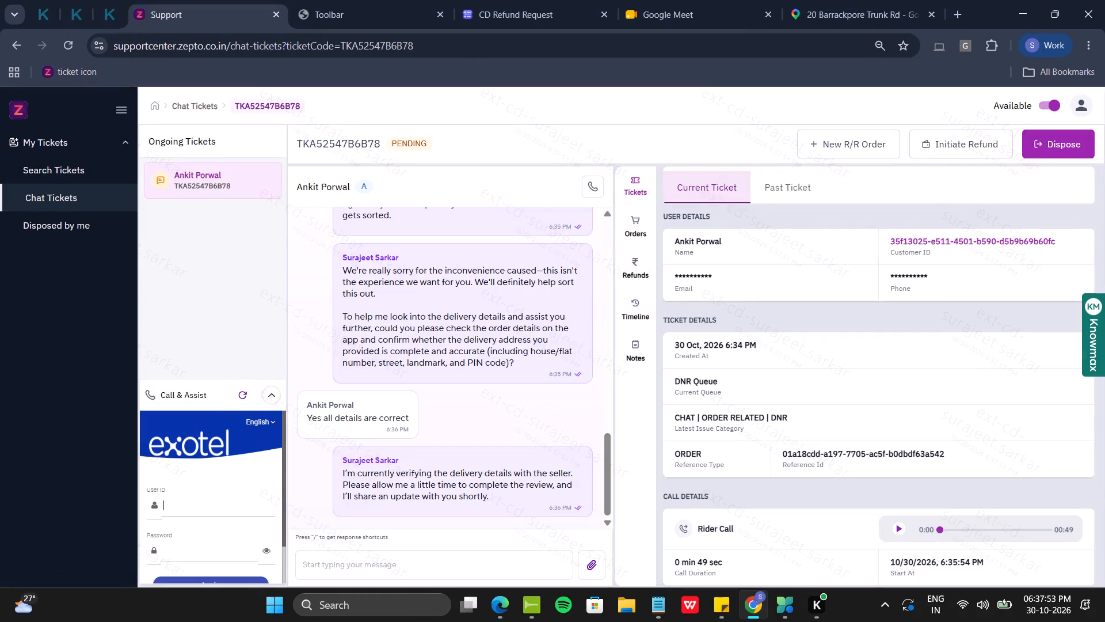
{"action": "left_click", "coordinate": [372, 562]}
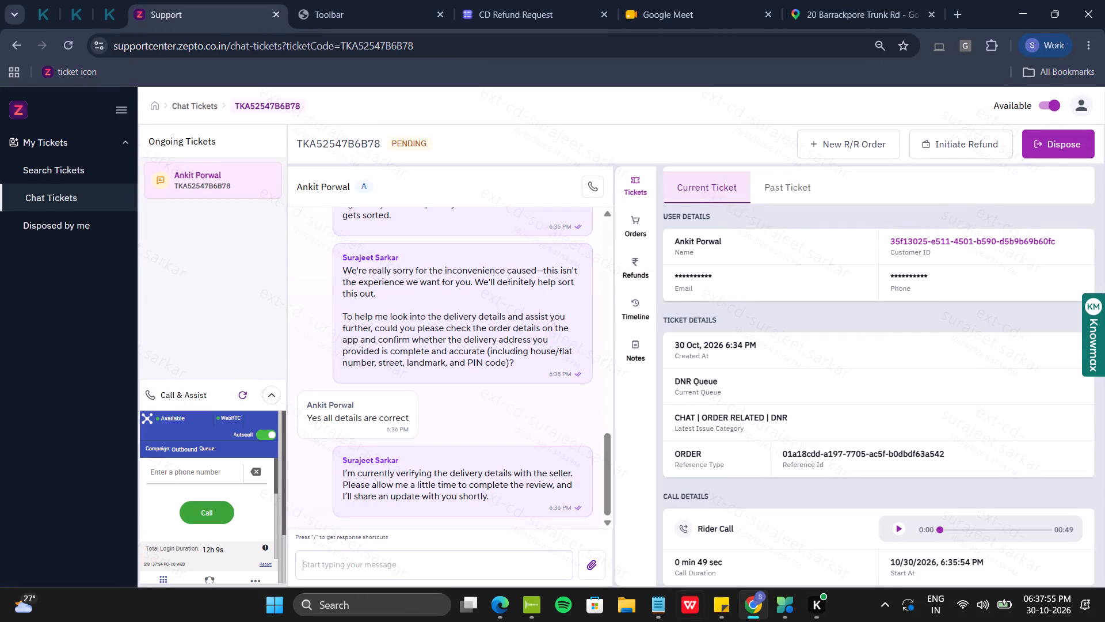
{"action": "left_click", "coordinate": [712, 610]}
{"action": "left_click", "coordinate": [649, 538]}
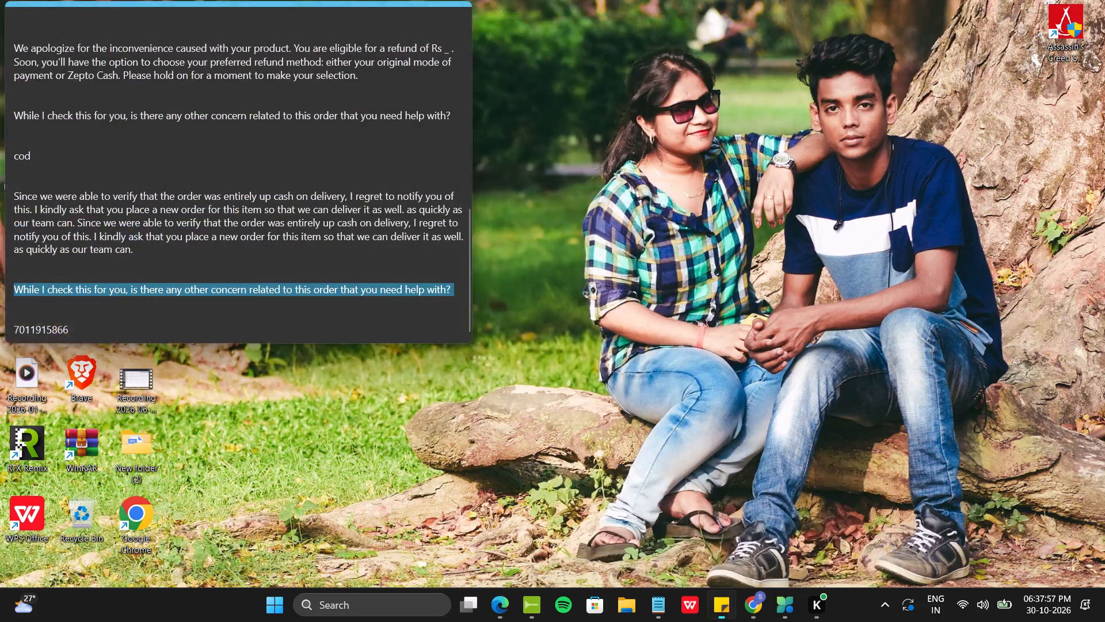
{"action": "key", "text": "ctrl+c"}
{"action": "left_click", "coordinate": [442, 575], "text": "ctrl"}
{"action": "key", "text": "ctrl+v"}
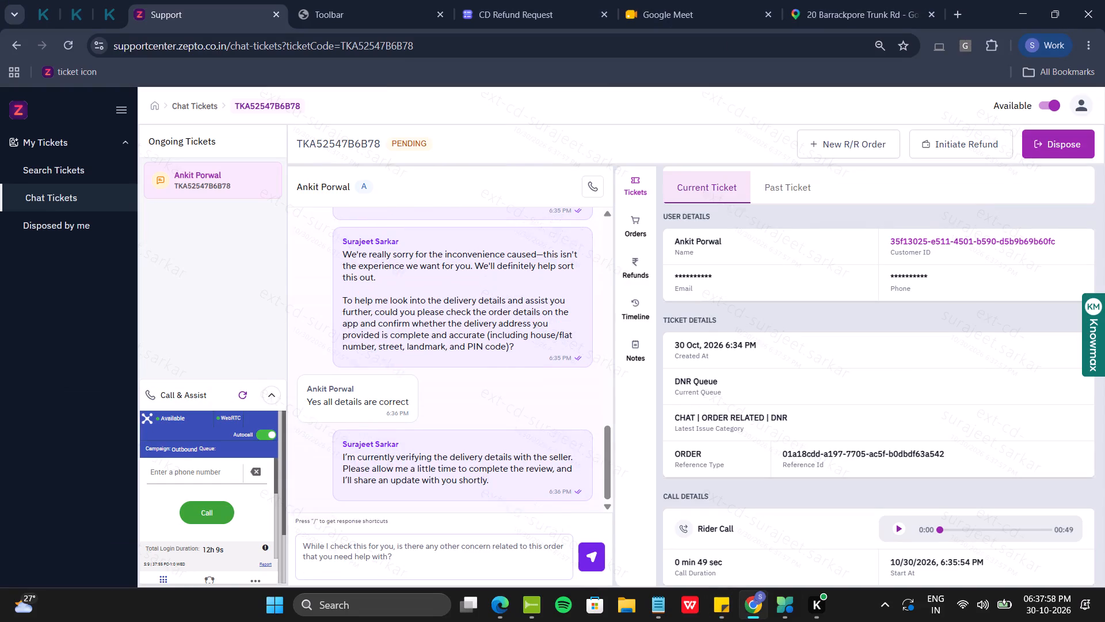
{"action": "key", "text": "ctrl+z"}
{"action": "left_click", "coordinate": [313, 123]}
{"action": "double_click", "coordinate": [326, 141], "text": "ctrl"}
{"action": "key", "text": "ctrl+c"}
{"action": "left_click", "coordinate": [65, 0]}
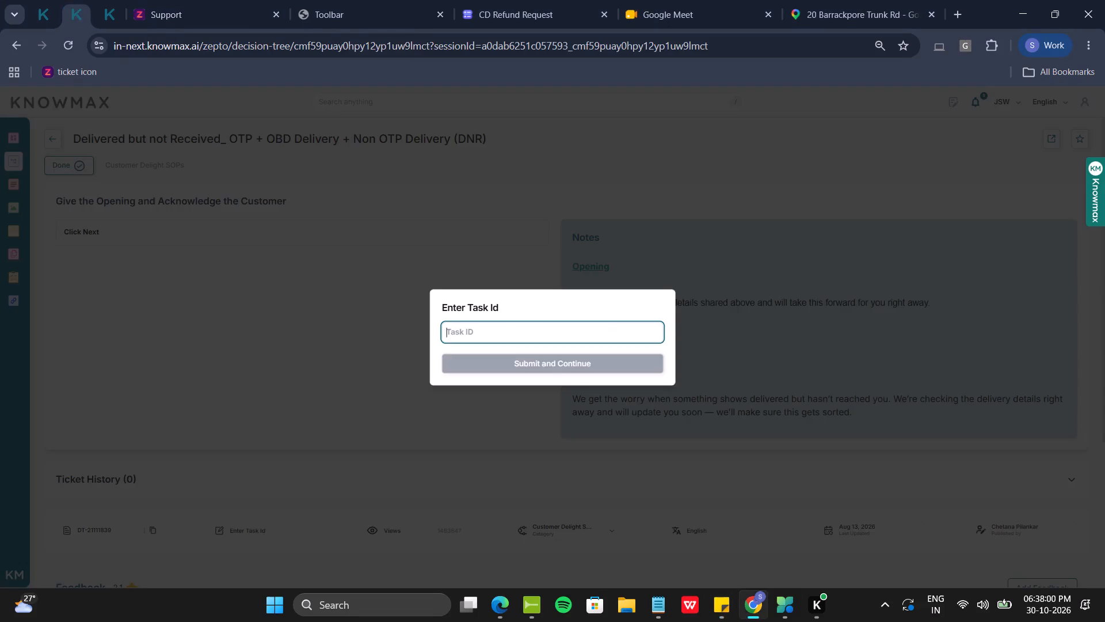
{"action": "left_click", "coordinate": [47, 11]}
{"action": "scroll", "coordinate": [227, 301], "scroll_direction": "up", "scroll_amount": 2}
{"action": "key", "text": "ctrl+c"}
{"action": "left_click", "coordinate": [171, 0]}
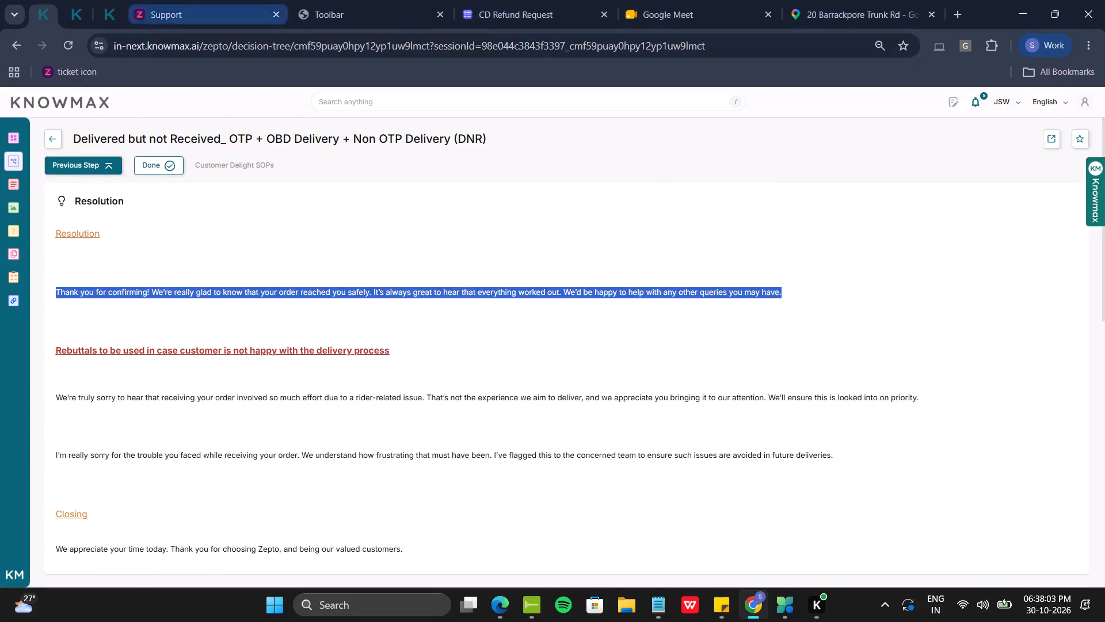
{"action": "left_click", "coordinate": [357, 567], "text": "ctrl"}
{"action": "key", "text": "ctrl+v"}
{"action": "key", "text": "Return"}
Find the saved closing response with "/clo" and send the customer "We appreciate your time today. Thank you for choosing Zepto, and being our valued customers.".
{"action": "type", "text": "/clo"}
{"action": "left_click", "coordinate": [358, 538]}
{"action": "left_click", "coordinate": [357, 499]}
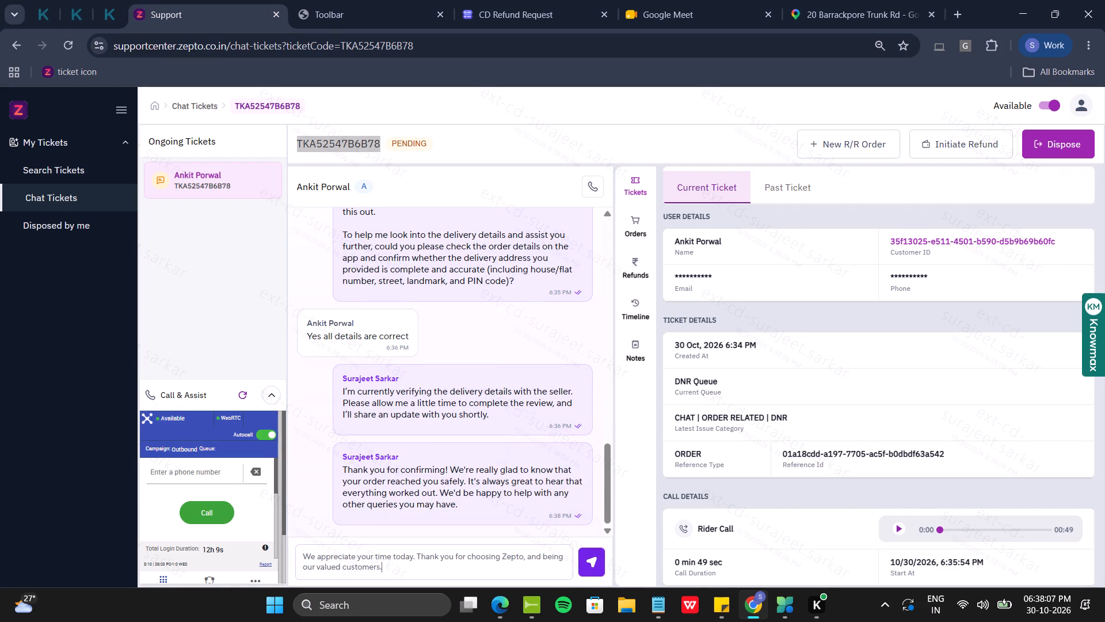
{"action": "key", "text": "Return"}
{"action": "left_click", "coordinate": [1072, 137]}
{"action": "left_click", "coordinate": [860, 146]}
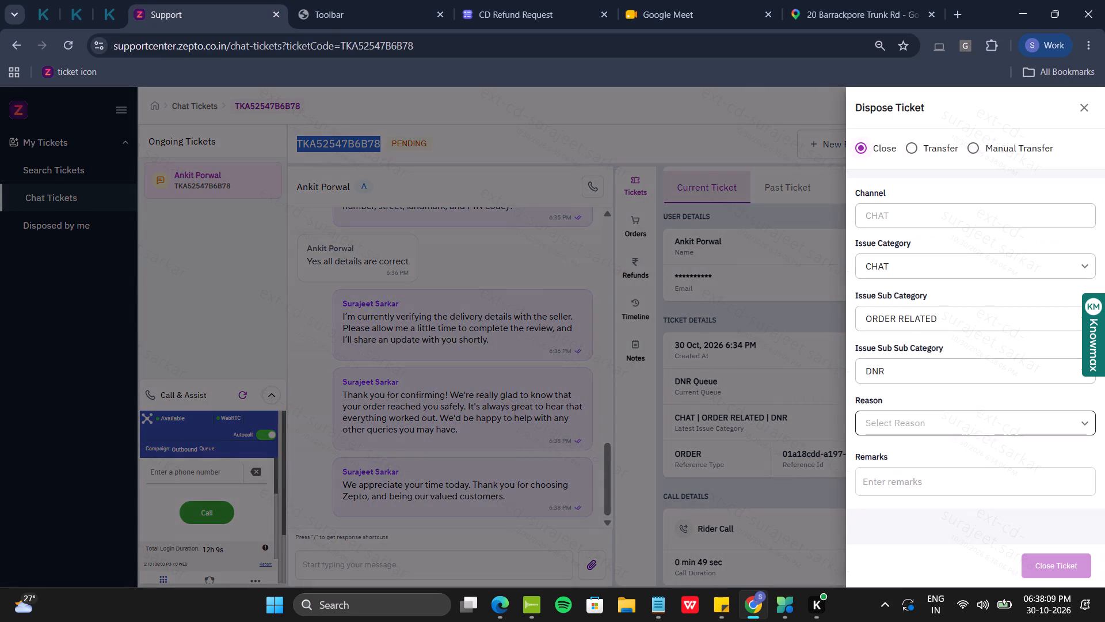
{"action": "left_click", "coordinate": [901, 434]}
{"action": "left_click", "coordinate": [894, 424]}
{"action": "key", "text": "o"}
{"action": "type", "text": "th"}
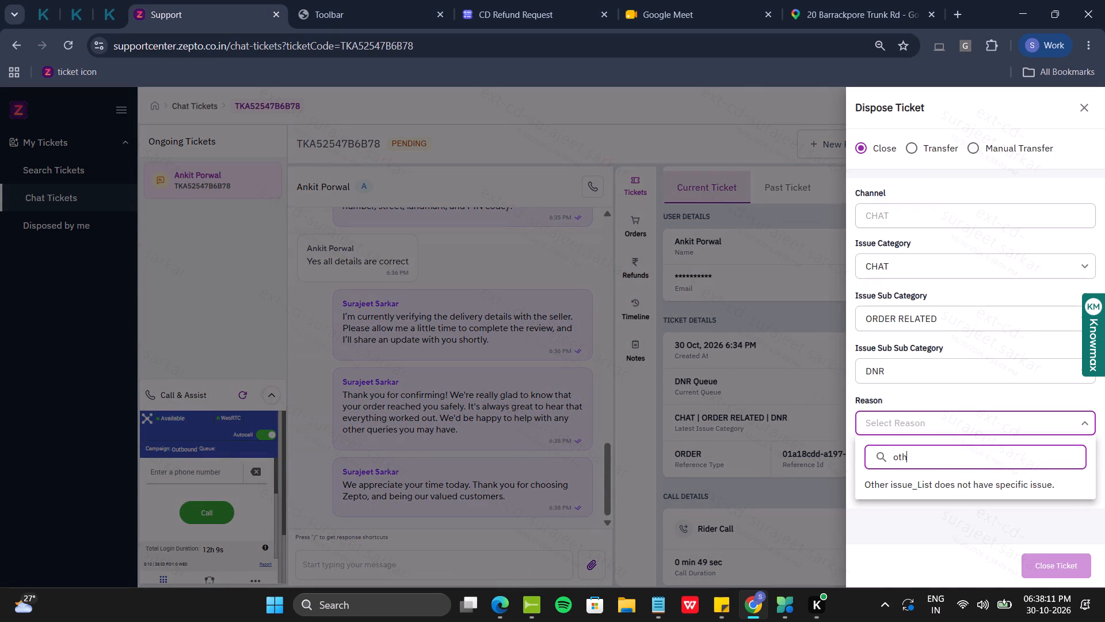
{"action": "left_click", "coordinate": [928, 484]}
{"action": "left_click", "coordinate": [1078, 570]}
{"action": "left_click", "coordinate": [616, 373]}
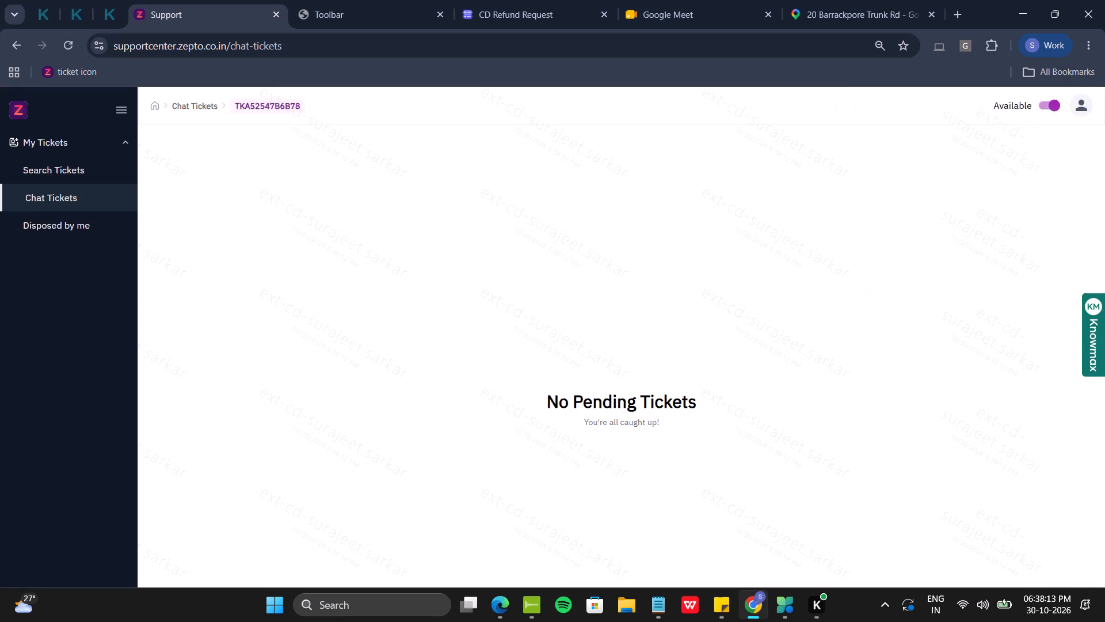
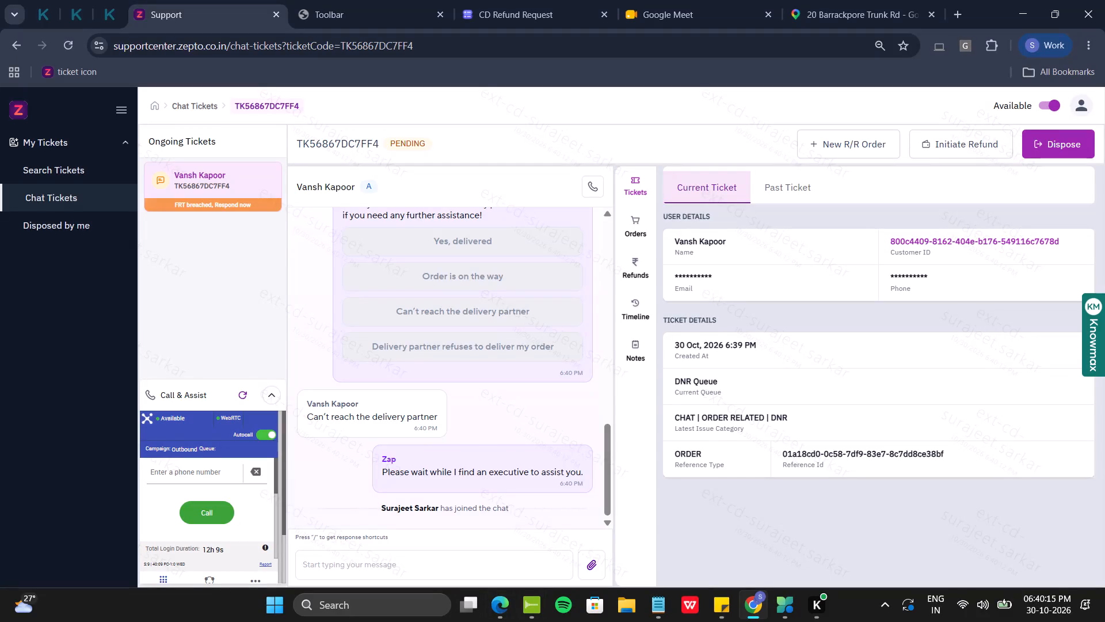
{"action": "left_click", "coordinate": [420, 571]}
{"action": "key", "text": "super+v"}
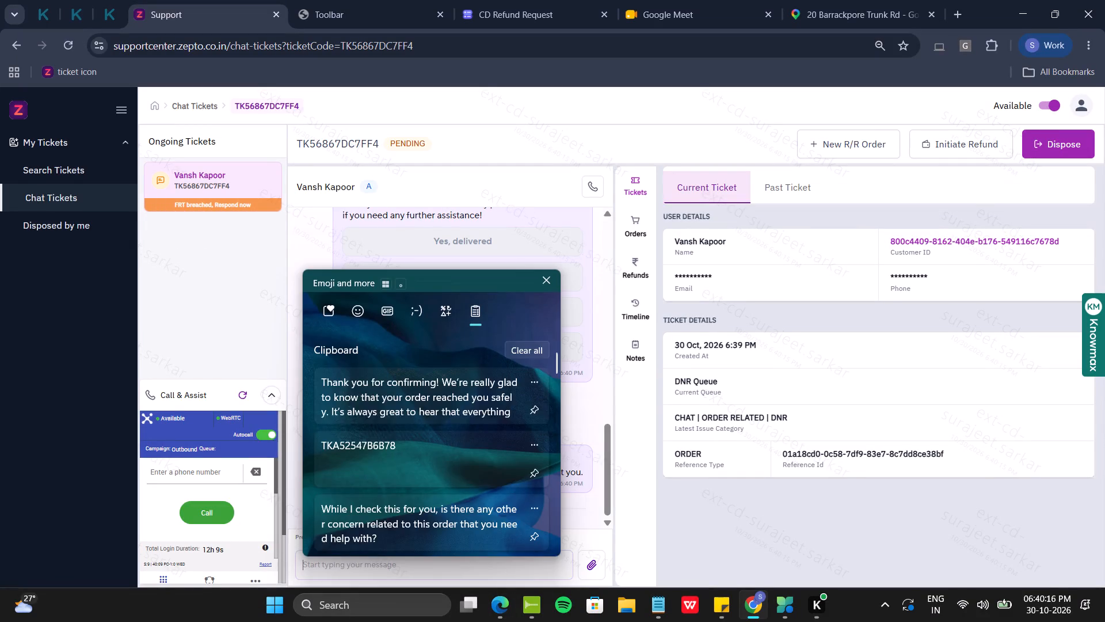
{"action": "key", "text": "Left"}
{"action": "key", "text": "Return"}
{"action": "key", "text": "ctrl+v"}
{"action": "key", "text": "space"}
{"action": "key", "text": "Return"}
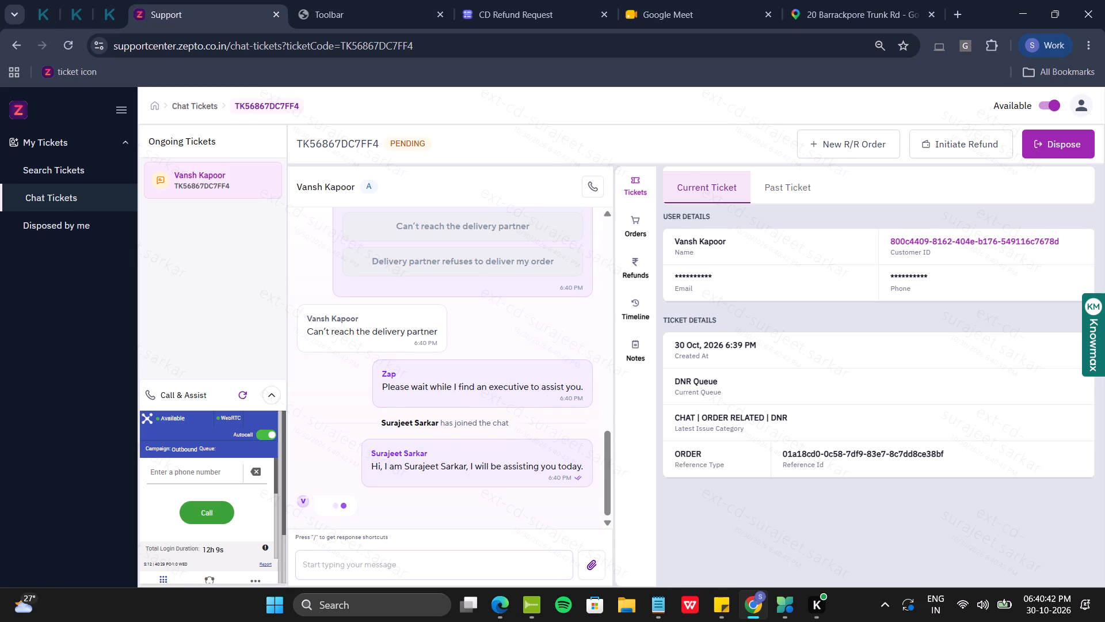
Send the saved reassurance message beginning "We get the worry when something shows delivered but hasn't reached you" in the same chat.
{"action": "key", "text": "super+v"}
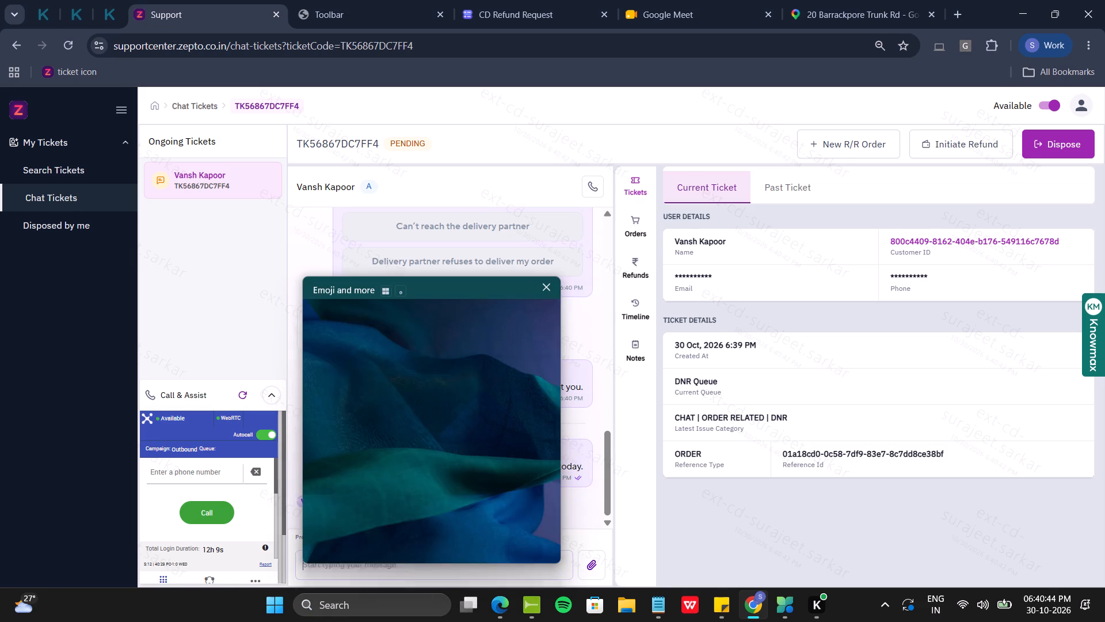
{"action": "key", "text": "Left"}
{"action": "key", "text": "Left"}
{"action": "key", "text": "Return"}
{"action": "key", "text": "ctrl+v"}
{"action": "key", "text": "space"}
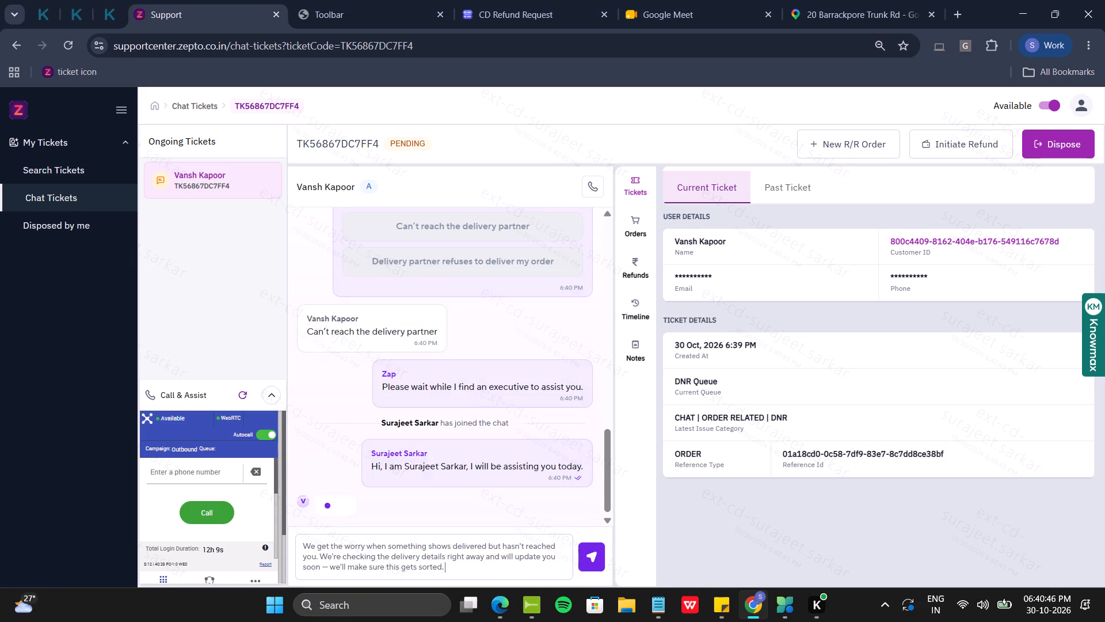
{"action": "key", "text": "Return"}
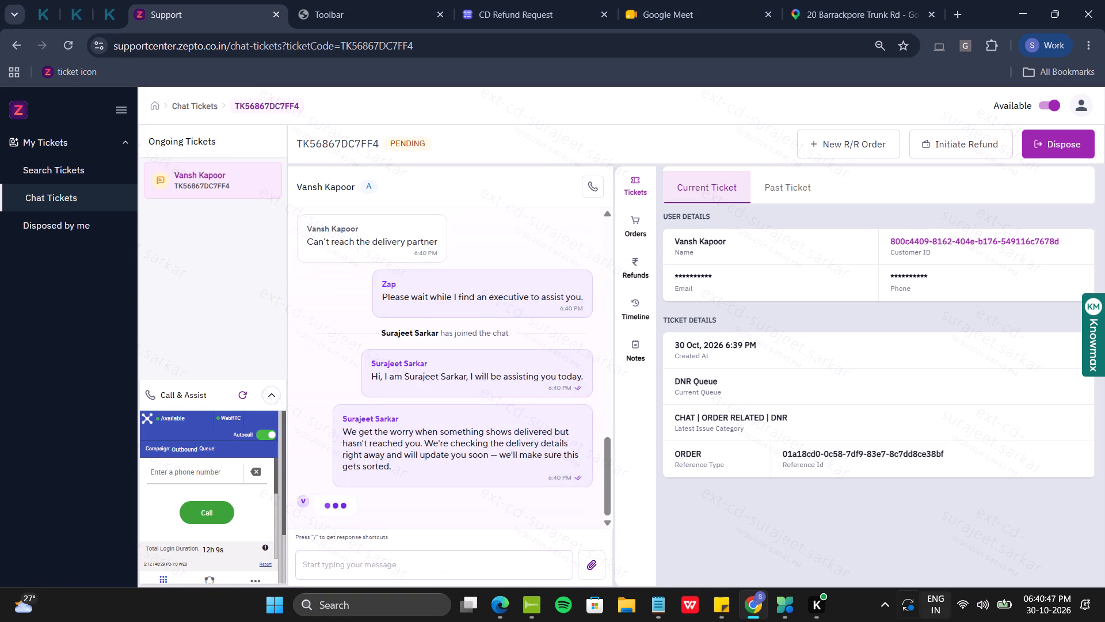
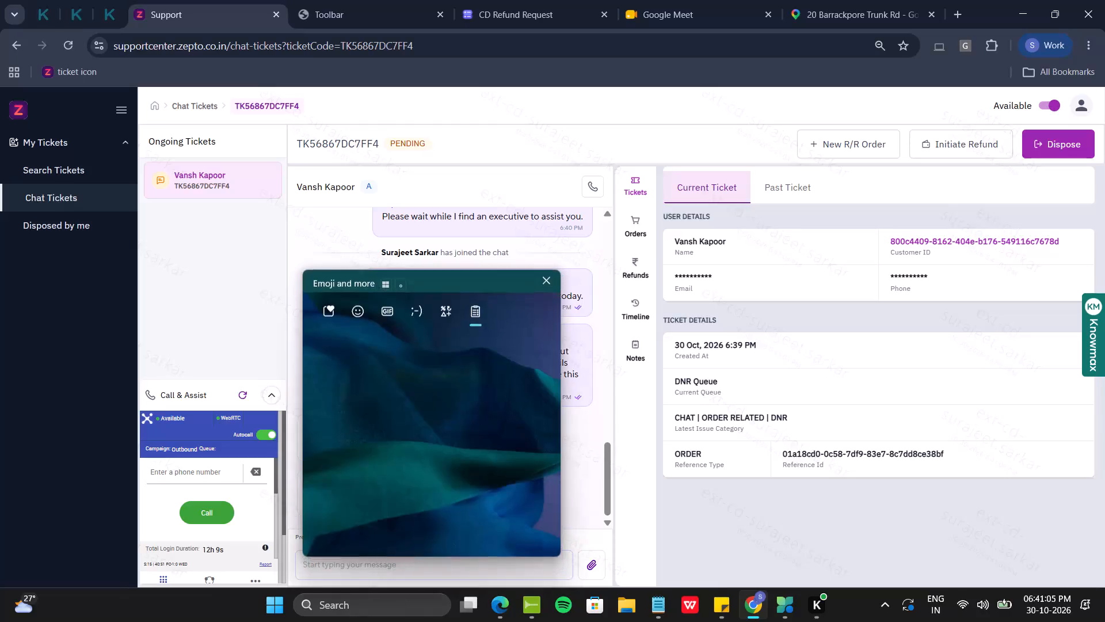
Send the saved apology beginning "We're really sorry for the inconvenience caused" that asks the customer to confirm the complete delivery address.
{"action": "key", "text": "Left"}
{"action": "key", "text": "Left"}
{"action": "key", "text": "Left"}
{"action": "key", "text": "Return"}
{"action": "key", "text": "ctrl+v"}
{"action": "key", "text": "ctrl+space"}
{"action": "key", "text": "Return"}
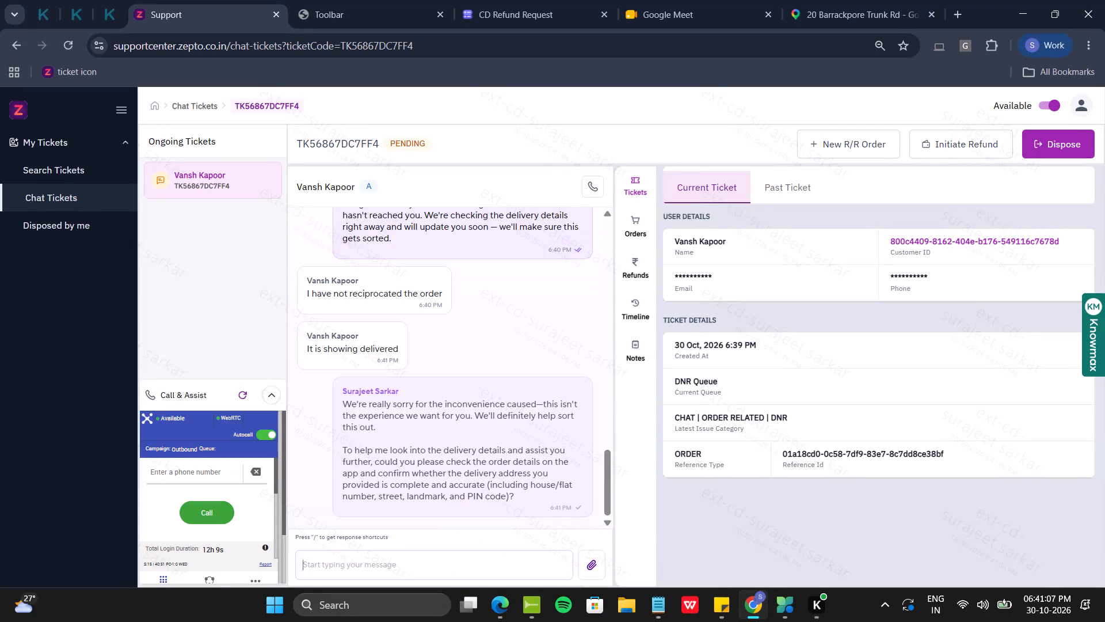
{"action": "left_click", "coordinate": [646, 229]}
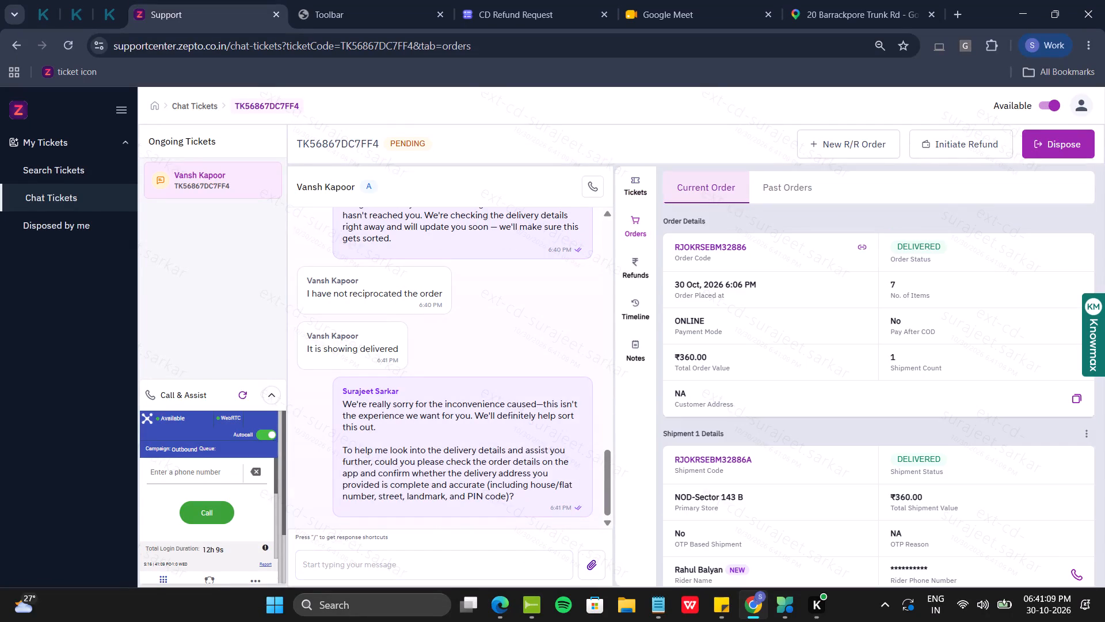
{"action": "scroll", "coordinate": [962, 460], "scroll_direction": "down", "scroll_amount": 2}
{"action": "left_click", "coordinate": [1077, 283]}
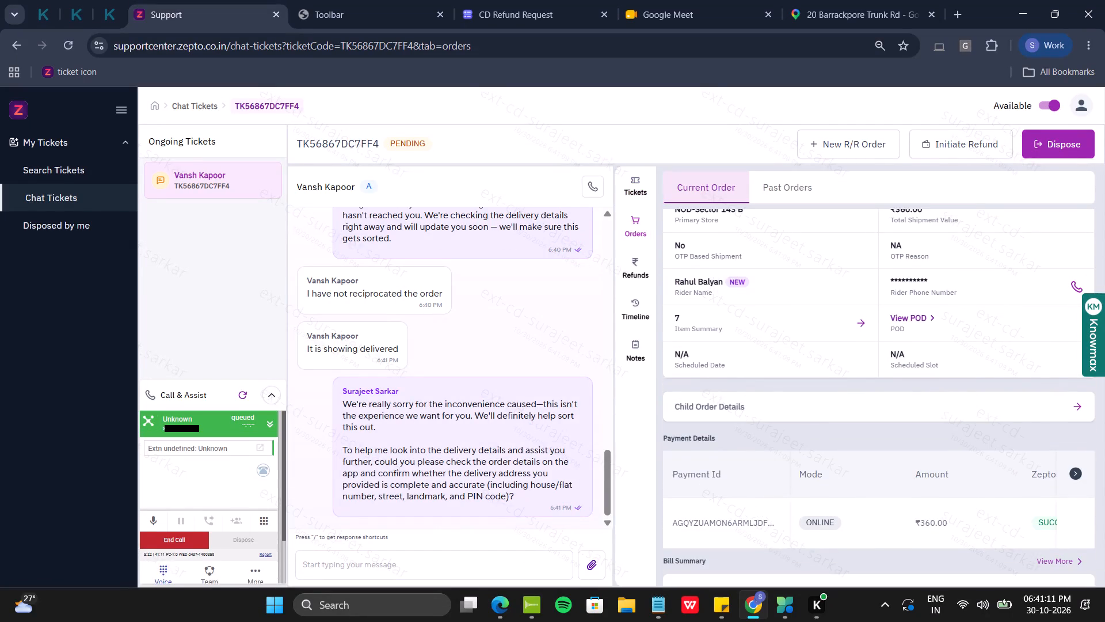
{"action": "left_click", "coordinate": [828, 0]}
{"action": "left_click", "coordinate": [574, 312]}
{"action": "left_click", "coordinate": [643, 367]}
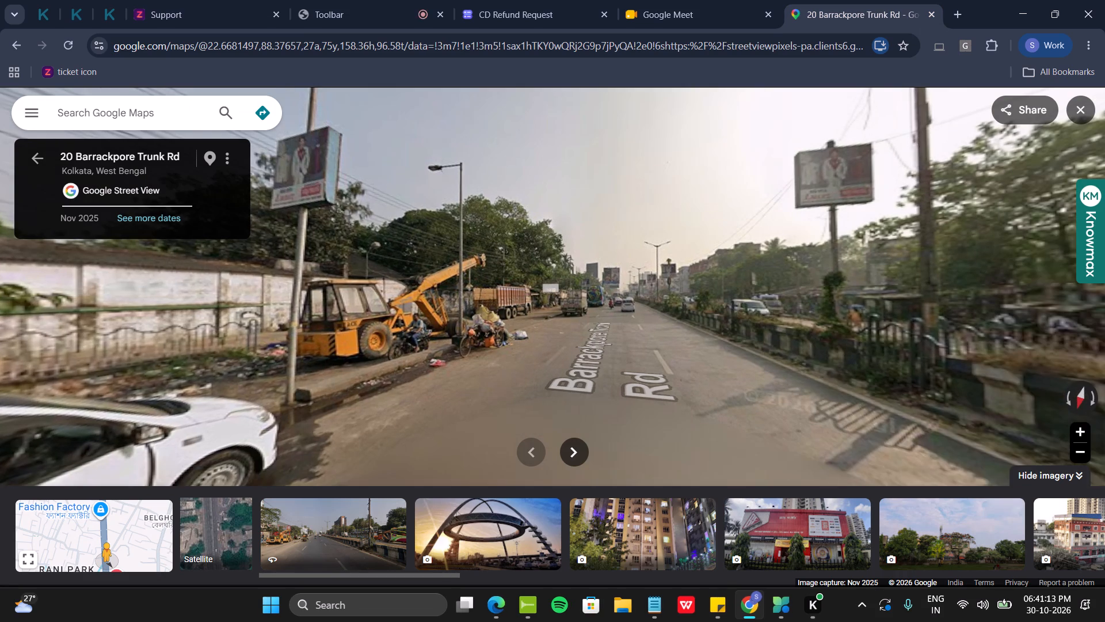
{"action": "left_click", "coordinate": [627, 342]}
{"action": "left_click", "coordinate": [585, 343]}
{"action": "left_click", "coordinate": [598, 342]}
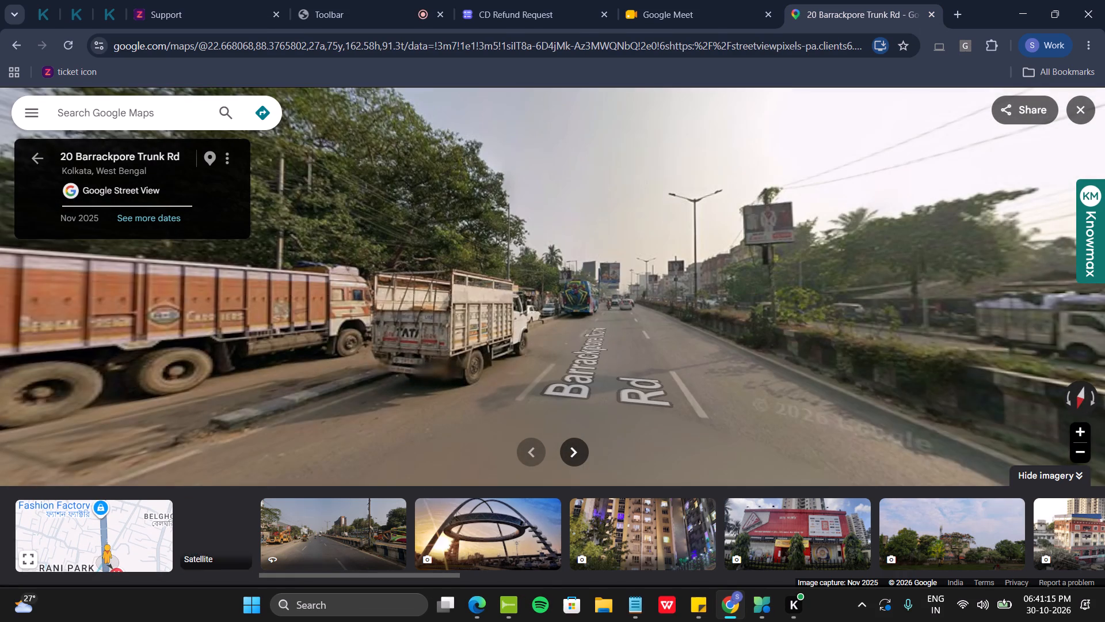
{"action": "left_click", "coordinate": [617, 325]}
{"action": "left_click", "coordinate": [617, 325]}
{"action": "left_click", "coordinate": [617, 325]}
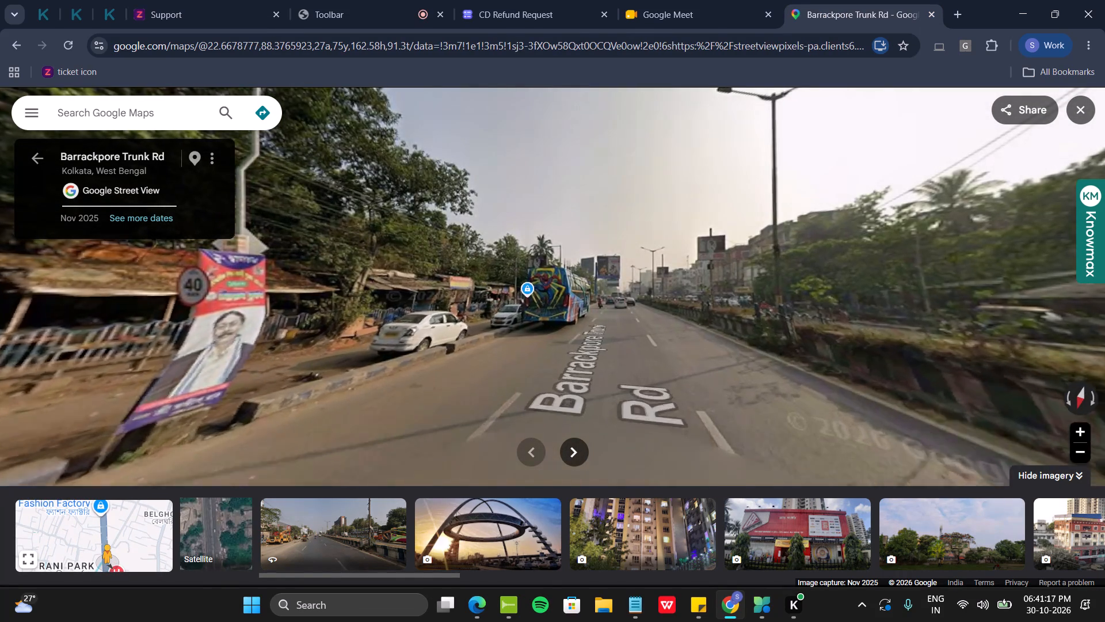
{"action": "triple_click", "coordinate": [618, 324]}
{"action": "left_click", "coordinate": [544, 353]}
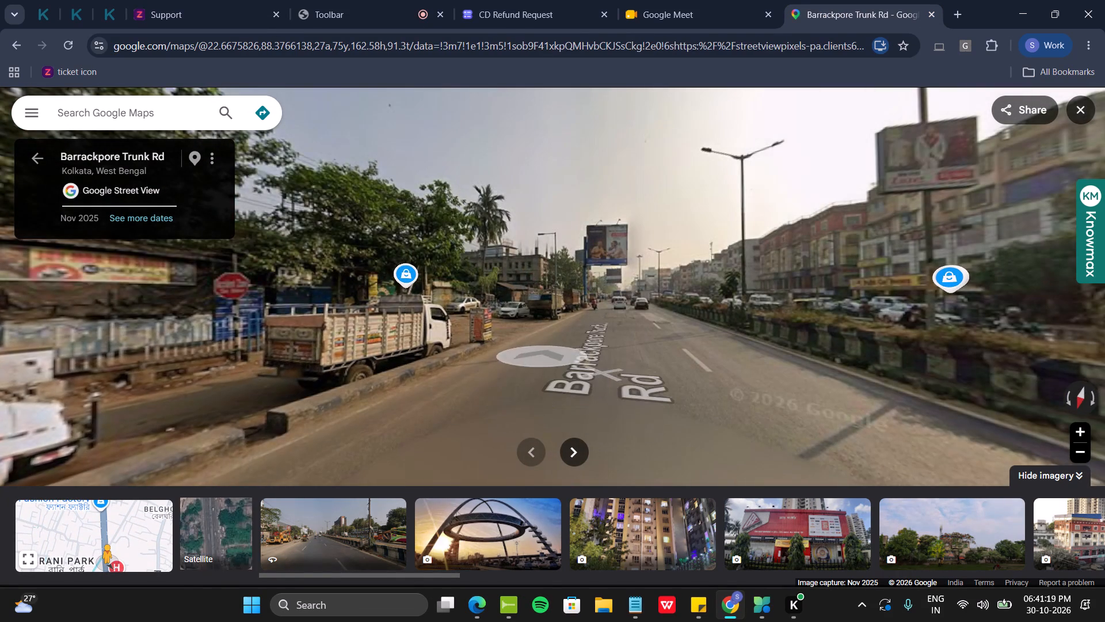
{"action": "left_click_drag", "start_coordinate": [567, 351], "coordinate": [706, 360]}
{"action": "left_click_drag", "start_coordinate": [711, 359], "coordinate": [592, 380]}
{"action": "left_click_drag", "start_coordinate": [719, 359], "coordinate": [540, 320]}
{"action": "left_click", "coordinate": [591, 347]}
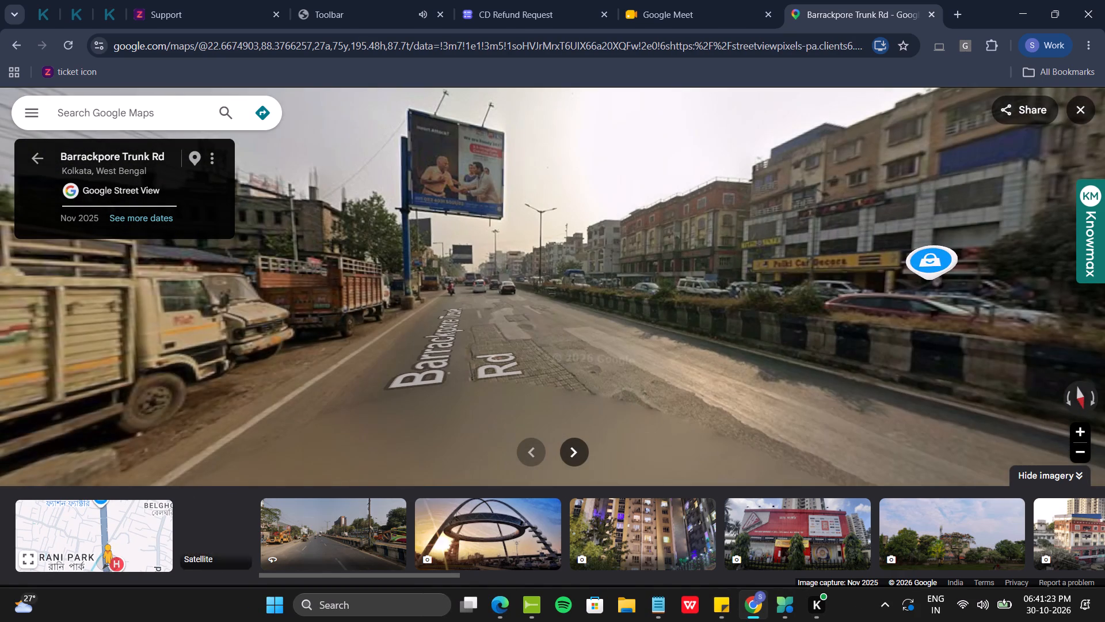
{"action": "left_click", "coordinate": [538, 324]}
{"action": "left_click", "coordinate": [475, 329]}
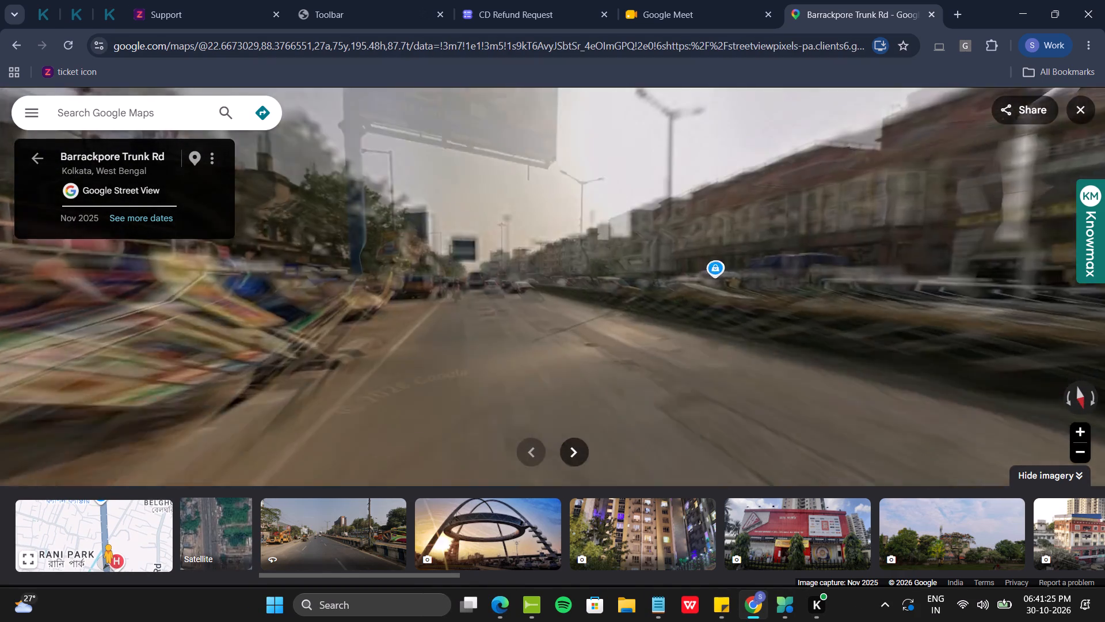
Return to the support ticket and call the shipment's rider again, clearing the dialer data to force the dial.
{"action": "left_click", "coordinate": [209, 0]}
{"action": "left_click", "coordinate": [479, 567]}
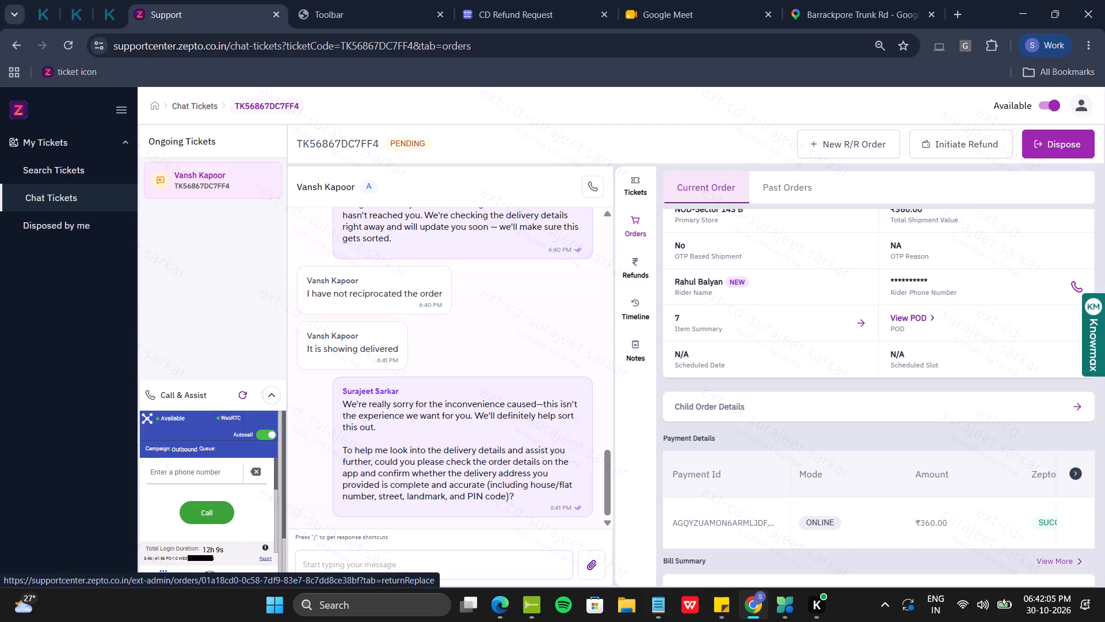
{"action": "left_click", "coordinate": [633, 188]}
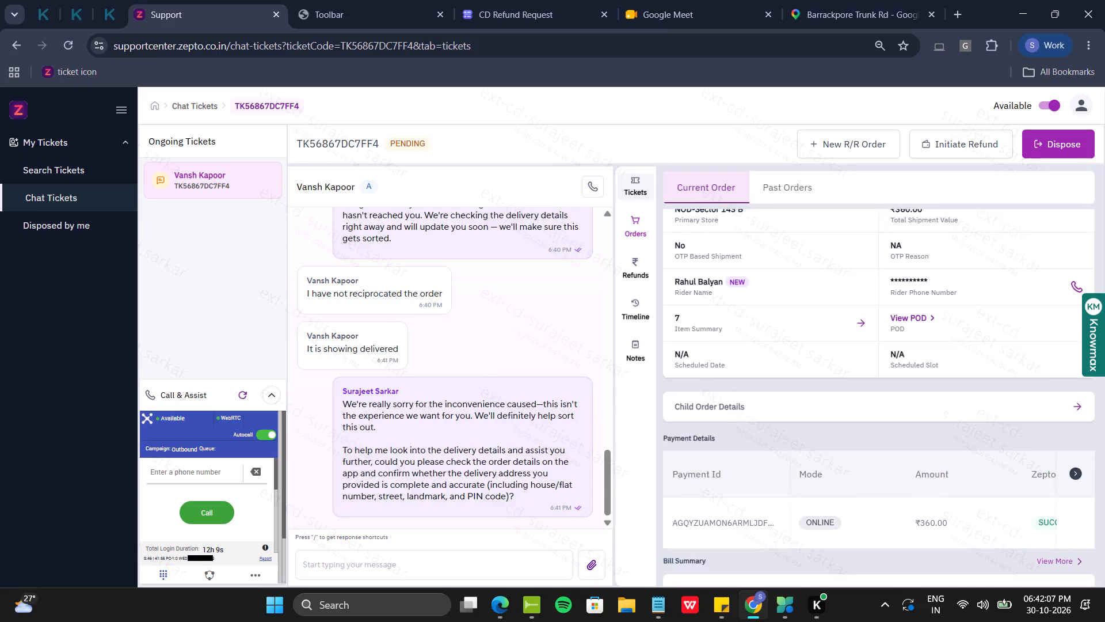
{"action": "left_click", "coordinate": [642, 213]}
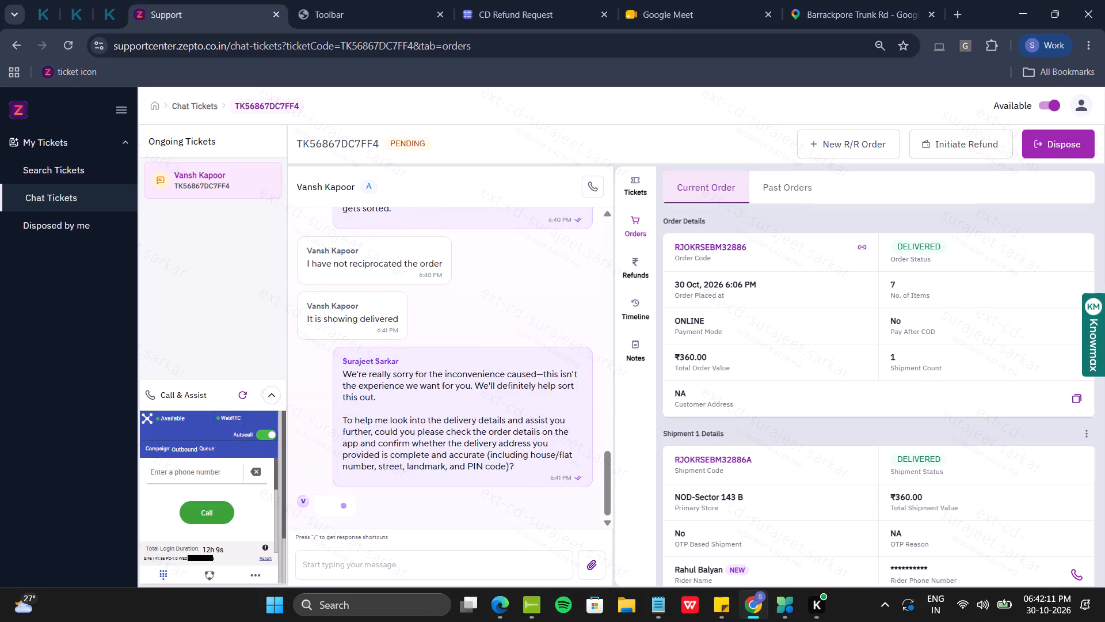
{"action": "scroll", "coordinate": [866, 365], "scroll_direction": "down", "scroll_amount": 1}
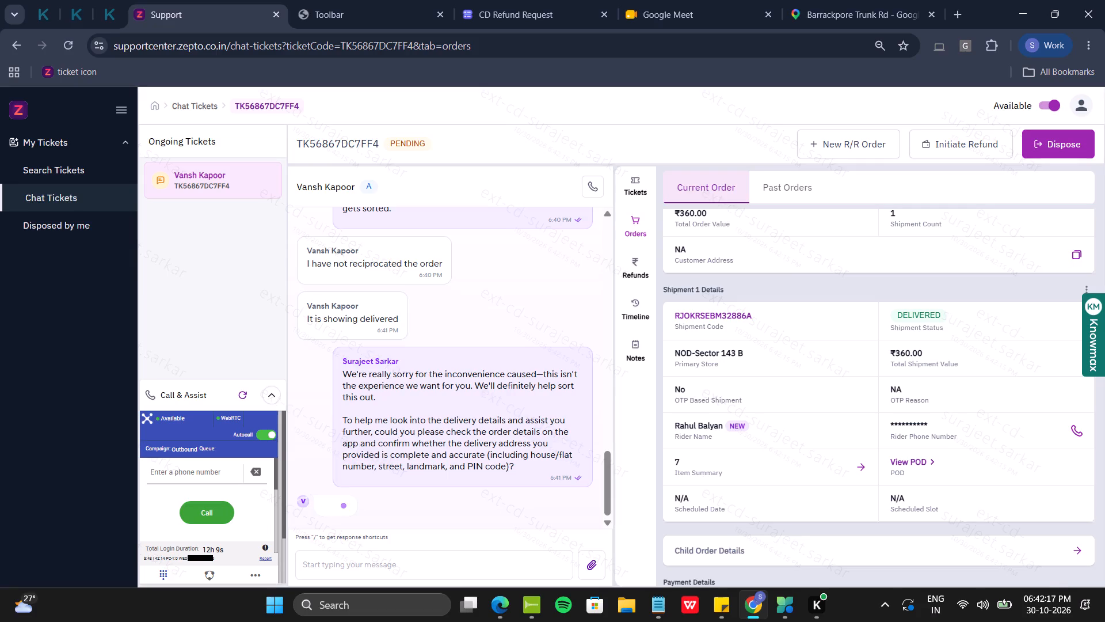
{"action": "left_click", "coordinate": [1080, 434]}
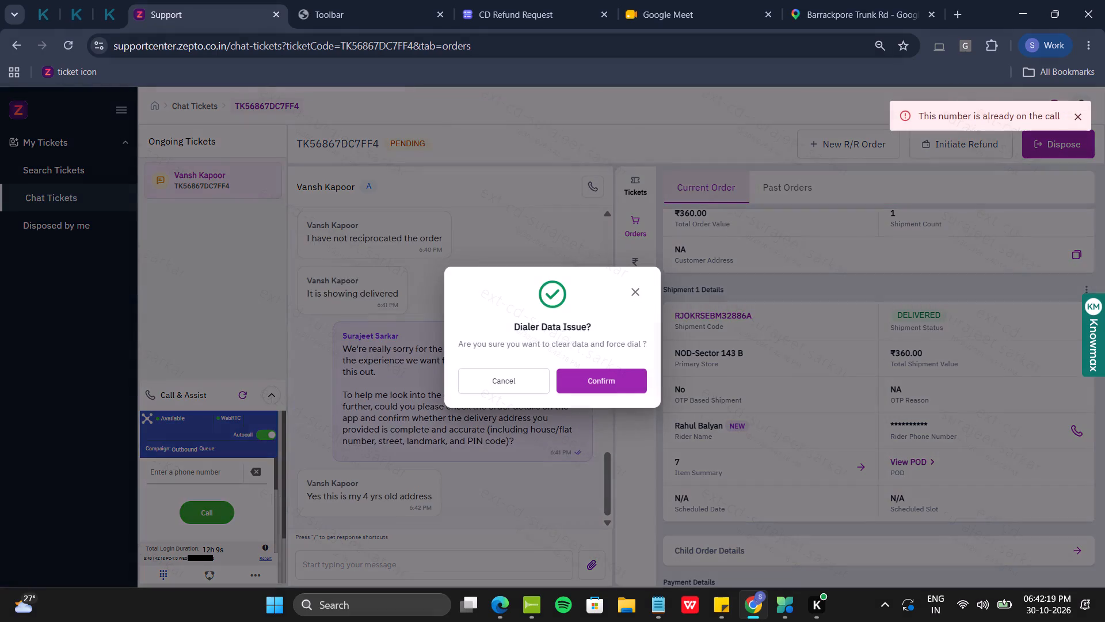
{"action": "left_click", "coordinate": [580, 373]}
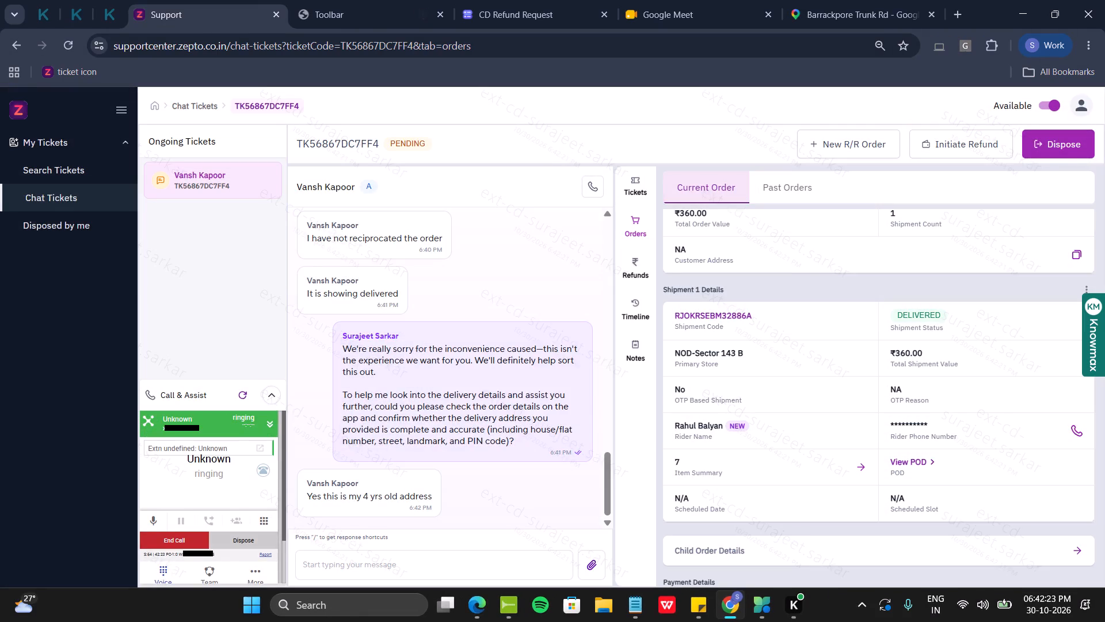
Switch to Microsoft PC Manager, run PC boost, and return to the support chat.
{"action": "left_click", "coordinate": [773, 616]}
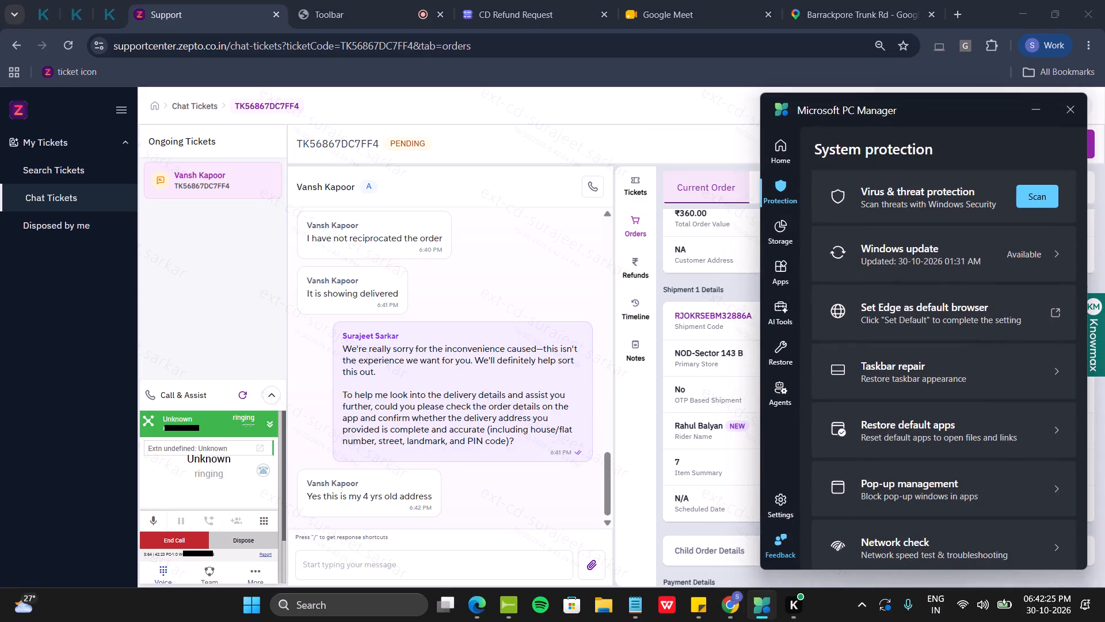
{"action": "left_click", "coordinate": [764, 143]}
{"action": "left_click", "coordinate": [936, 320]}
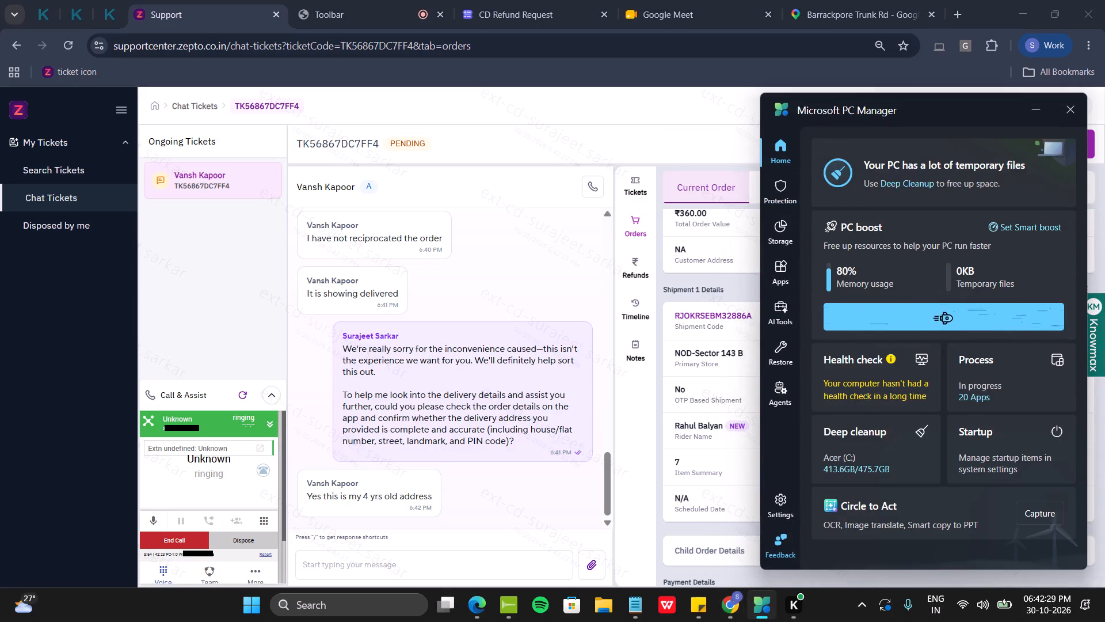
{"action": "left_click", "coordinate": [489, 359]}
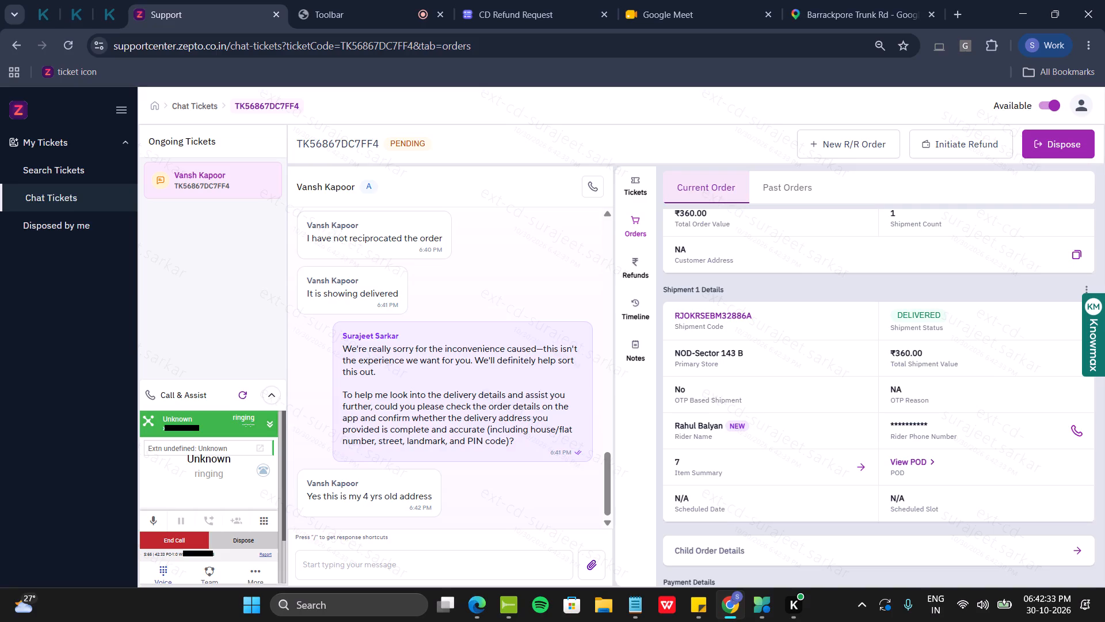
Send the saved message beginning "I'm currently verifying the delivery details with the seller" in the ticket's chat.
{"action": "left_click", "coordinate": [393, 560]}
{"action": "key", "text": "super+v"}
{"action": "key", "text": "Left"}
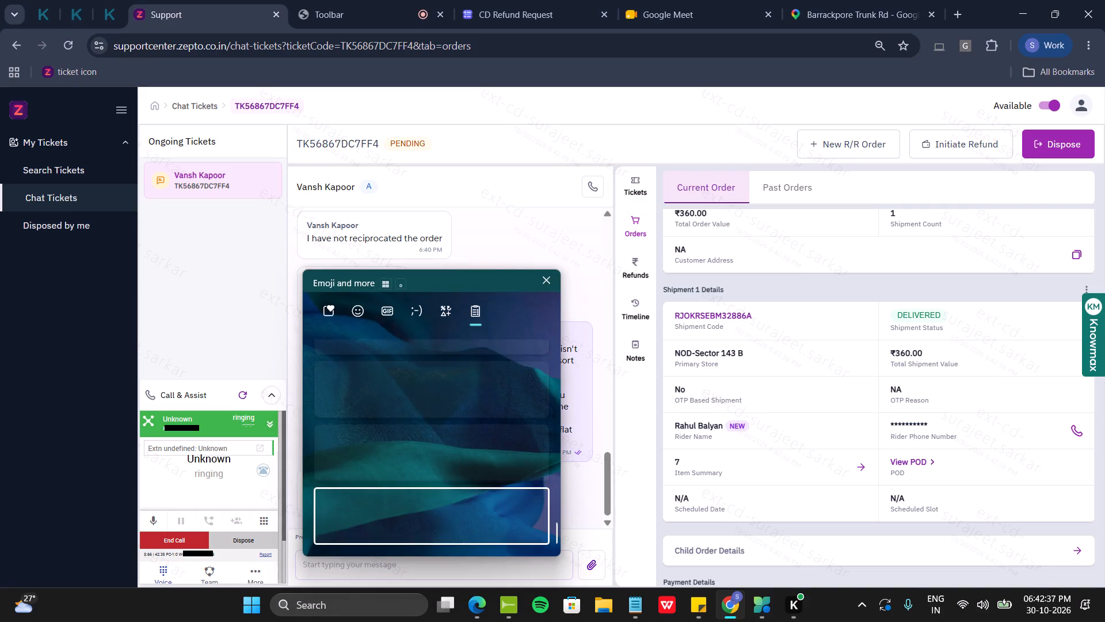
{"action": "key", "text": "Left"}
{"action": "key", "text": "Left"}
{"action": "key", "text": "Left"}
{"action": "key", "text": "Return"}
{"action": "key", "text": "ctrl+v"}
{"action": "key", "text": "space"}
{"action": "key", "text": "Return"}
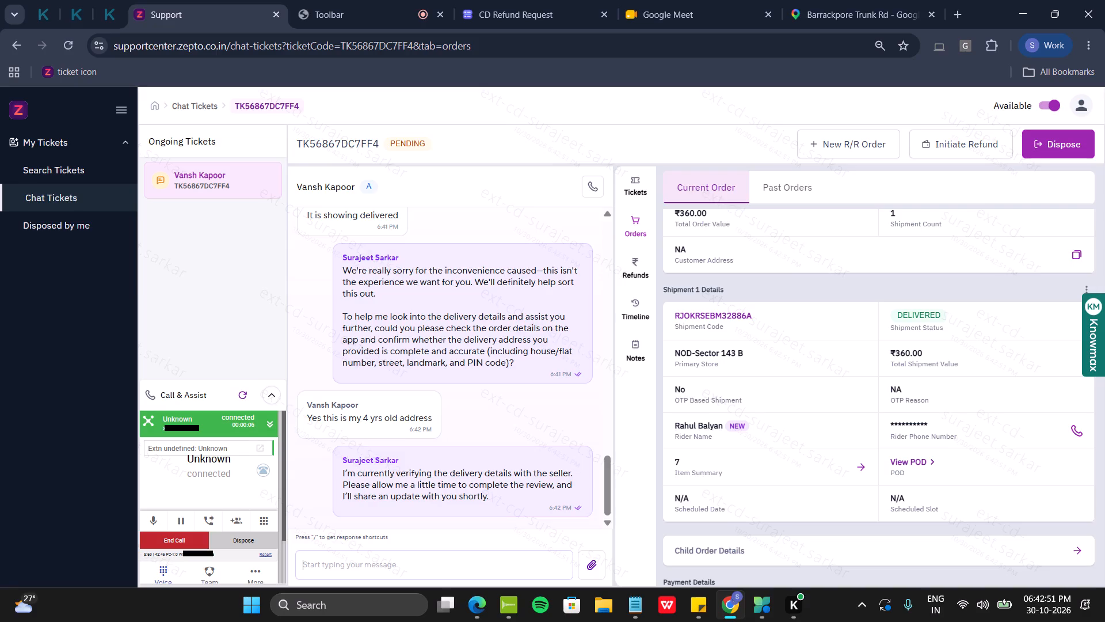
Review the products in the shipment's item summary and the earlier messages in the chat.
{"action": "left_click", "coordinate": [856, 467]}
{"action": "scroll", "coordinate": [717, 382], "scroll_direction": "down", "scroll_amount": 1}
{"action": "left_click", "coordinate": [717, 382]}
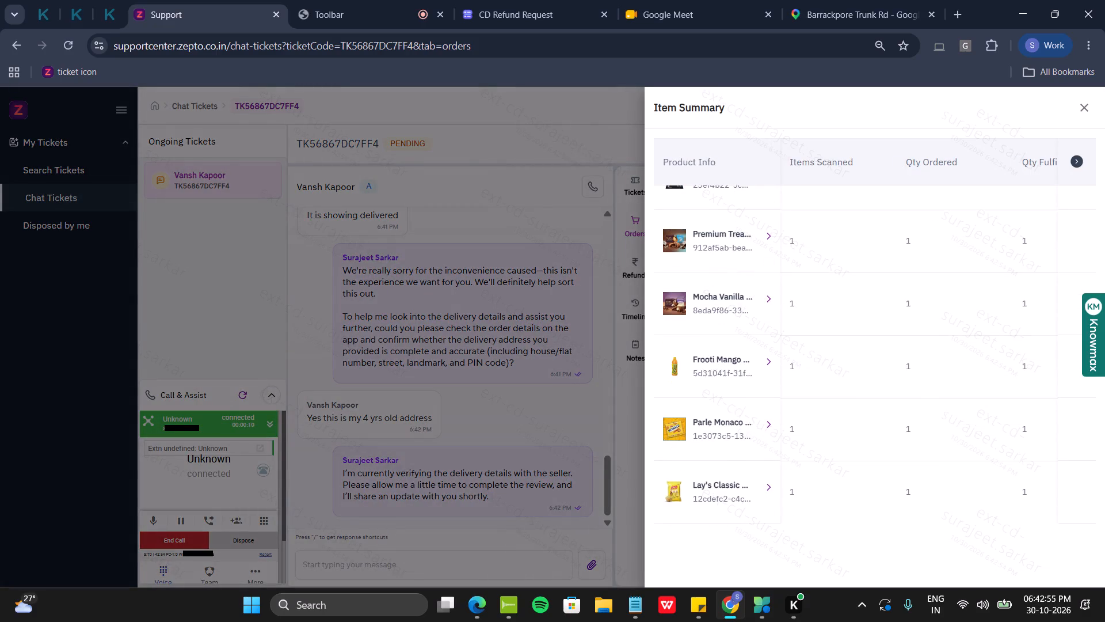
{"action": "left_click", "coordinate": [458, 348]}
{"action": "scroll", "coordinate": [456, 401], "scroll_direction": "up", "scroll_amount": 6}
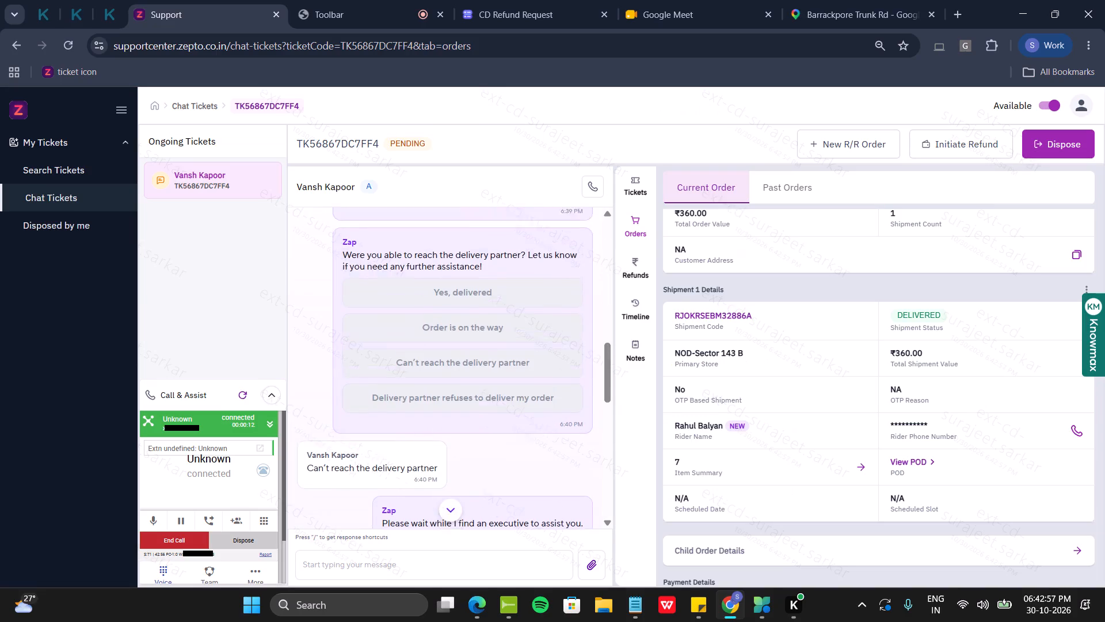
{"action": "scroll", "coordinate": [456, 401], "scroll_direction": "up", "scroll_amount": 7}
{"action": "scroll", "coordinate": [456, 401], "scroll_direction": "down", "scroll_amount": 11}
{"action": "scroll", "coordinate": [804, 380], "scroll_direction": "up", "scroll_amount": 4}
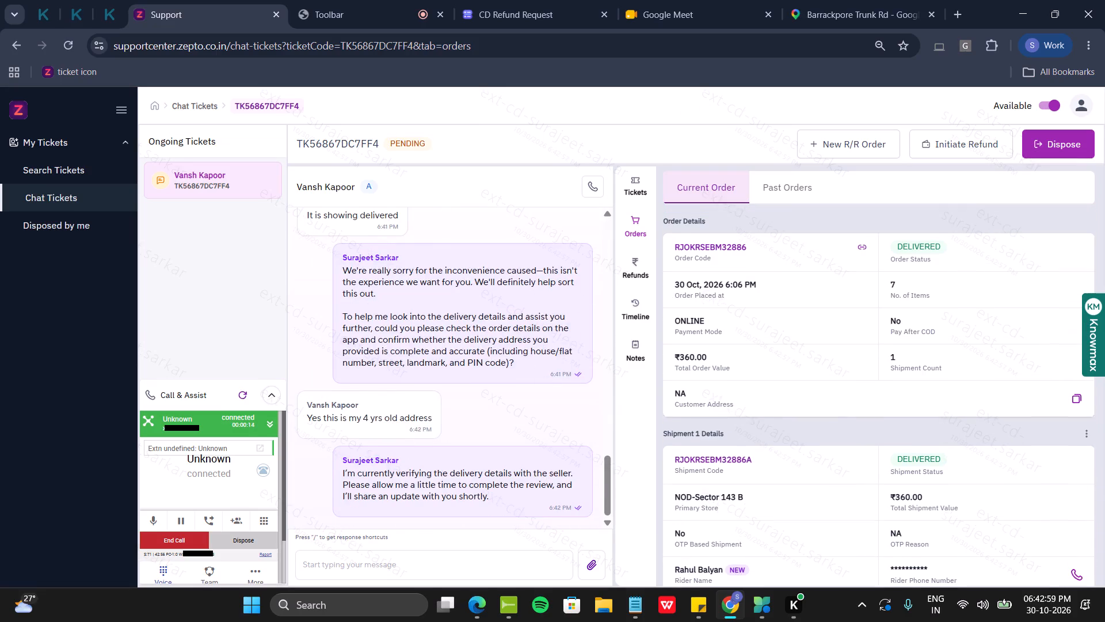
Examine the delivery stages and times in the shipment's order timeline.
{"action": "left_click", "coordinate": [1087, 431]}
{"action": "left_click", "coordinate": [1080, 447]}
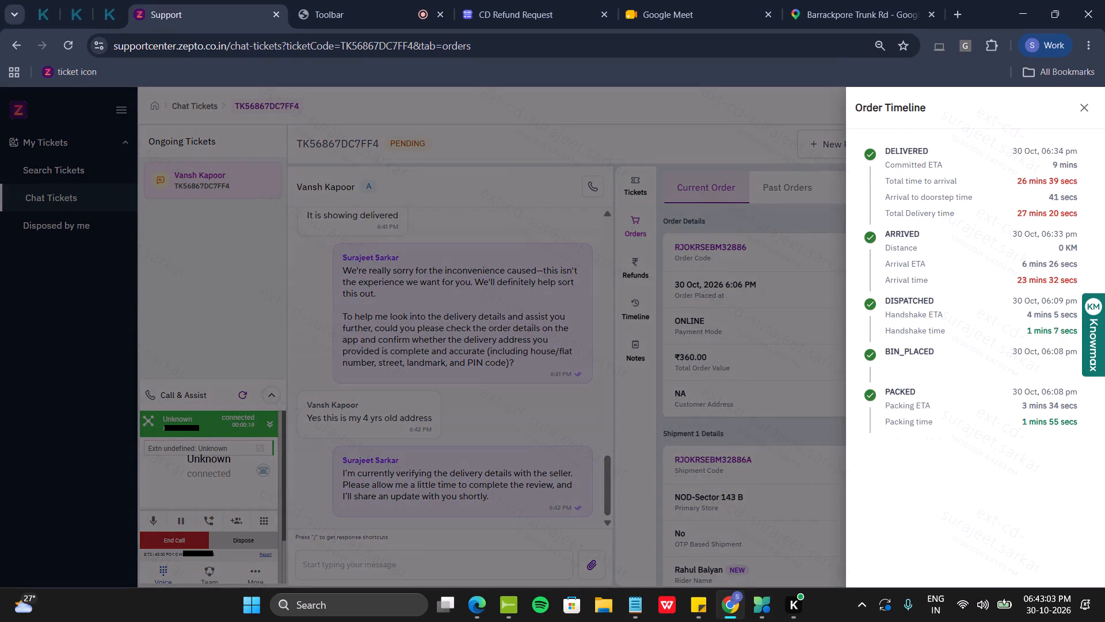
{"action": "left_click", "coordinate": [792, 380]}
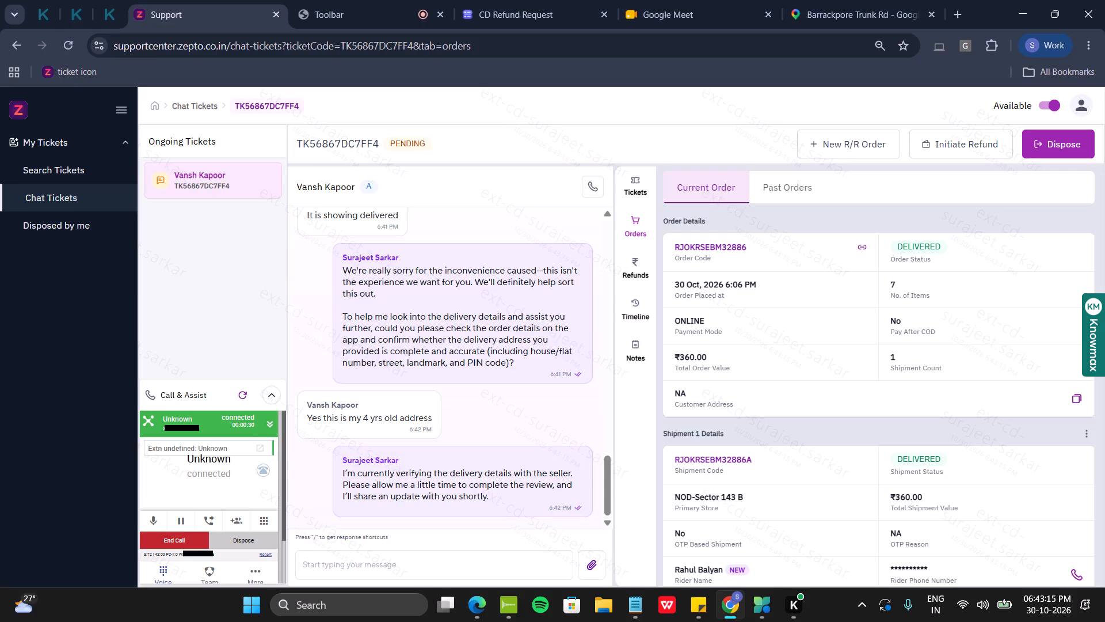
Call the customer from the ticket's chat while the rider call is connected, retrying the dial once.
{"action": "left_click", "coordinate": [586, 184]}
{"action": "left_click", "coordinate": [576, 388]}
{"action": "left_click", "coordinate": [595, 192]}
{"action": "left_click_drag", "start_coordinate": [610, 381], "coordinate": [610, 386]}
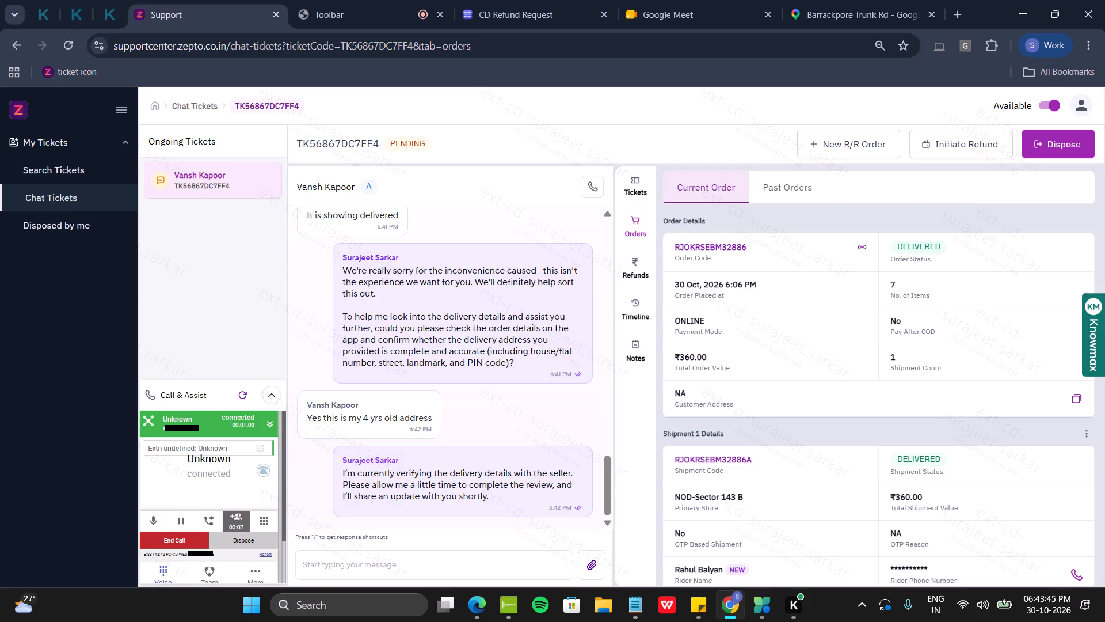
Send the message "on call" in the chat.
{"action": "left_click", "coordinate": [422, 564]}
{"action": "type", "text": "on call"}
{"action": "key", "text": "space"}
{"action": "key", "text": "Return"}
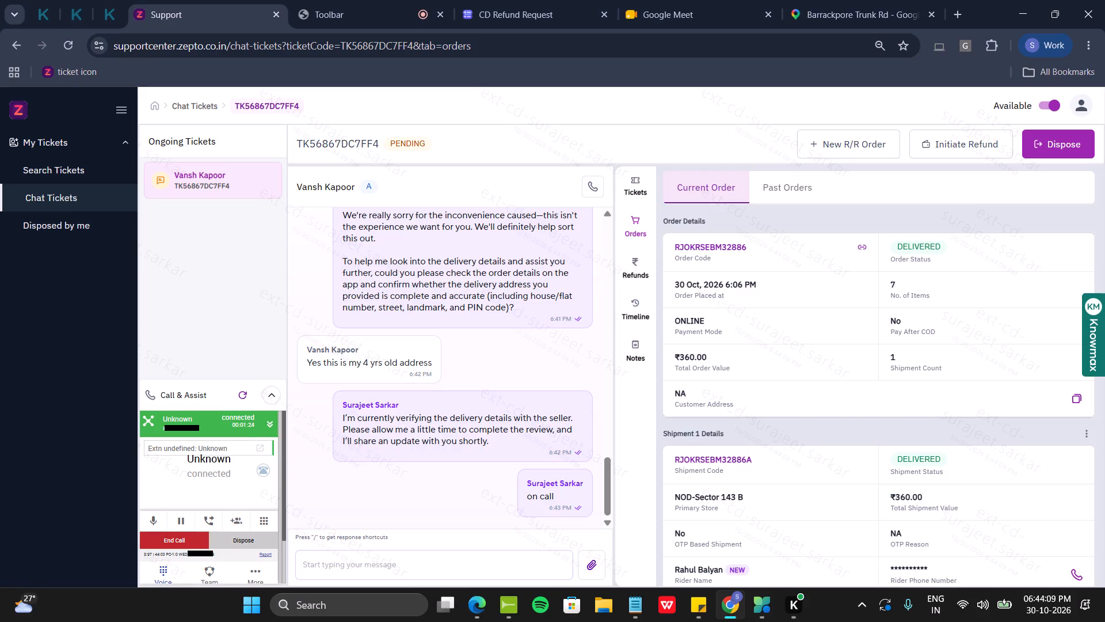
{"action": "left_click", "coordinate": [688, 462]}
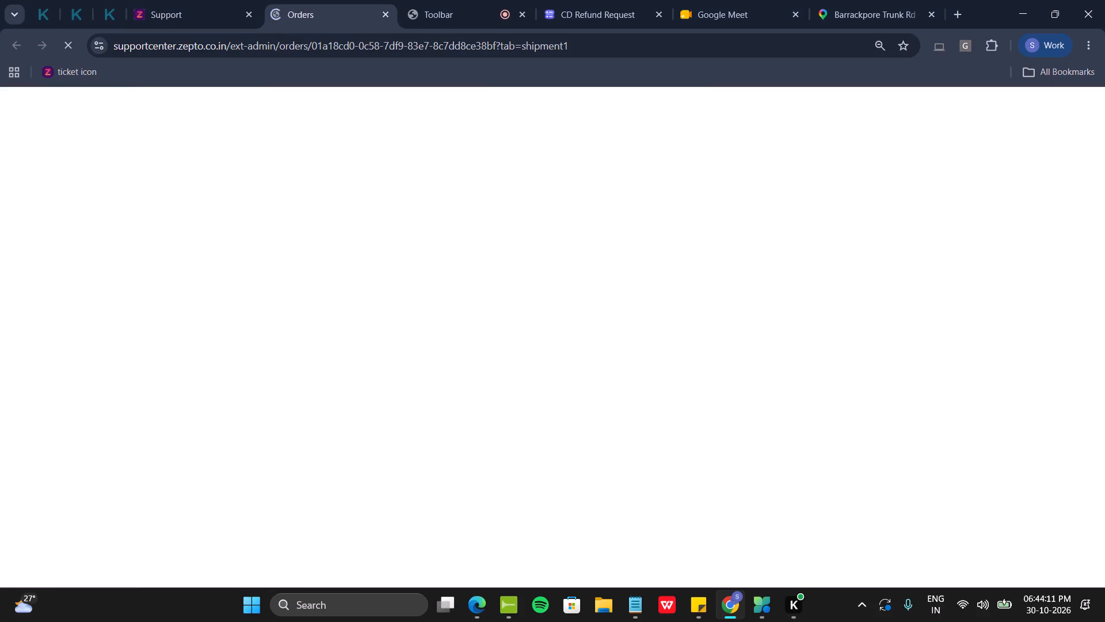
{"action": "scroll", "coordinate": [244, 340], "scroll_direction": "down", "scroll_amount": 8}
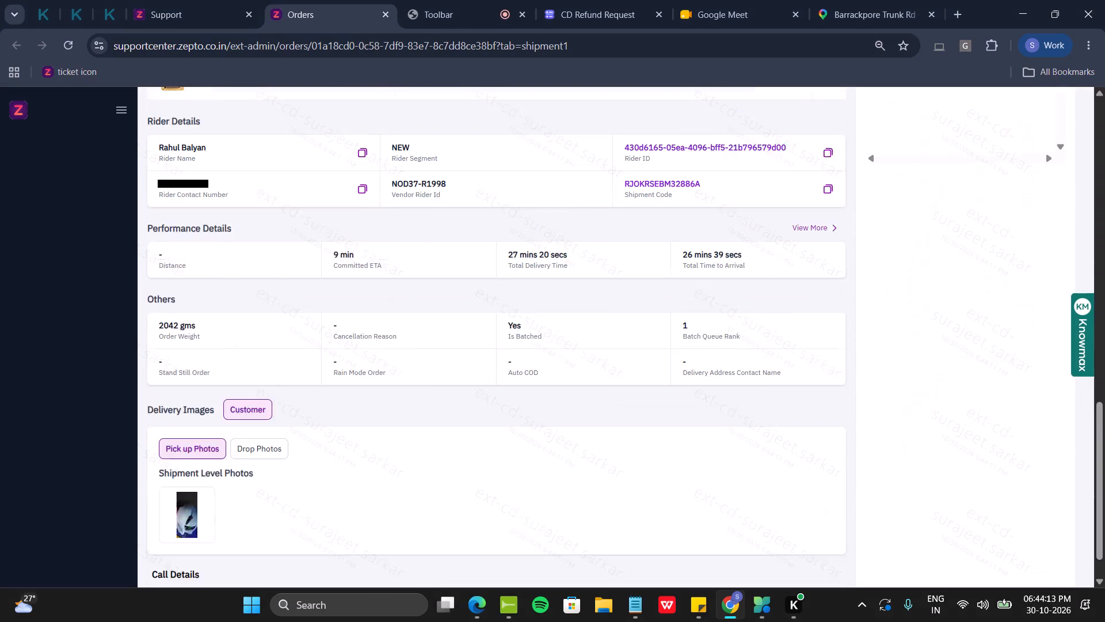
{"action": "scroll", "coordinate": [245, 340], "scroll_direction": "down", "scroll_amount": 8}
{"action": "scroll", "coordinate": [246, 335], "scroll_direction": "up", "scroll_amount": 8}
{"action": "left_click", "coordinate": [387, 13]}
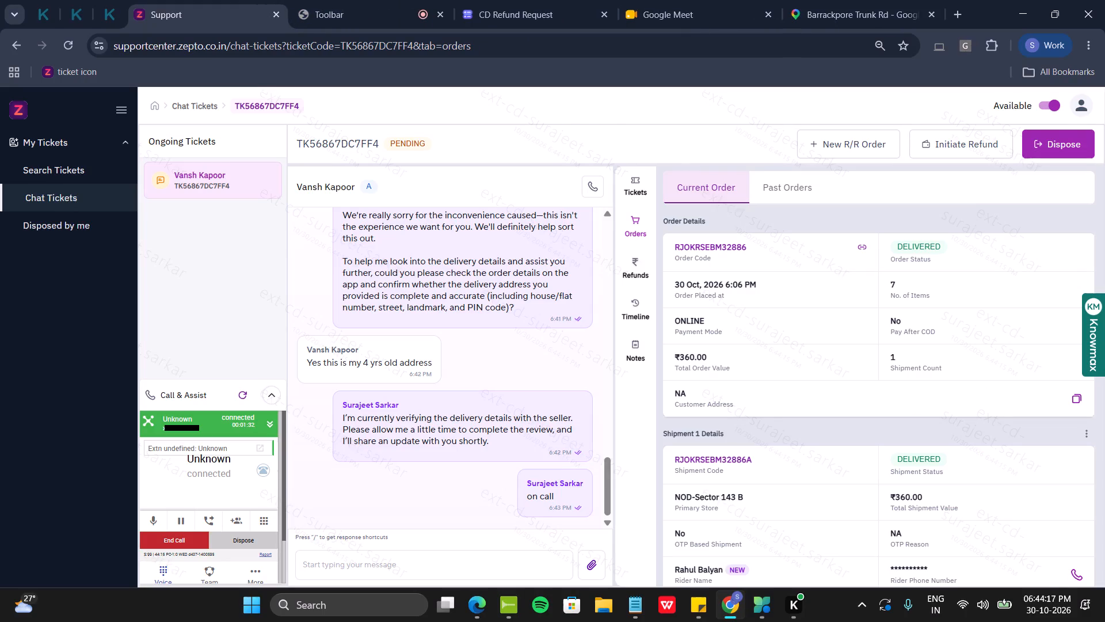
End the connected call by hanging up the Customer party.
{"action": "left_click", "coordinate": [168, 543]}
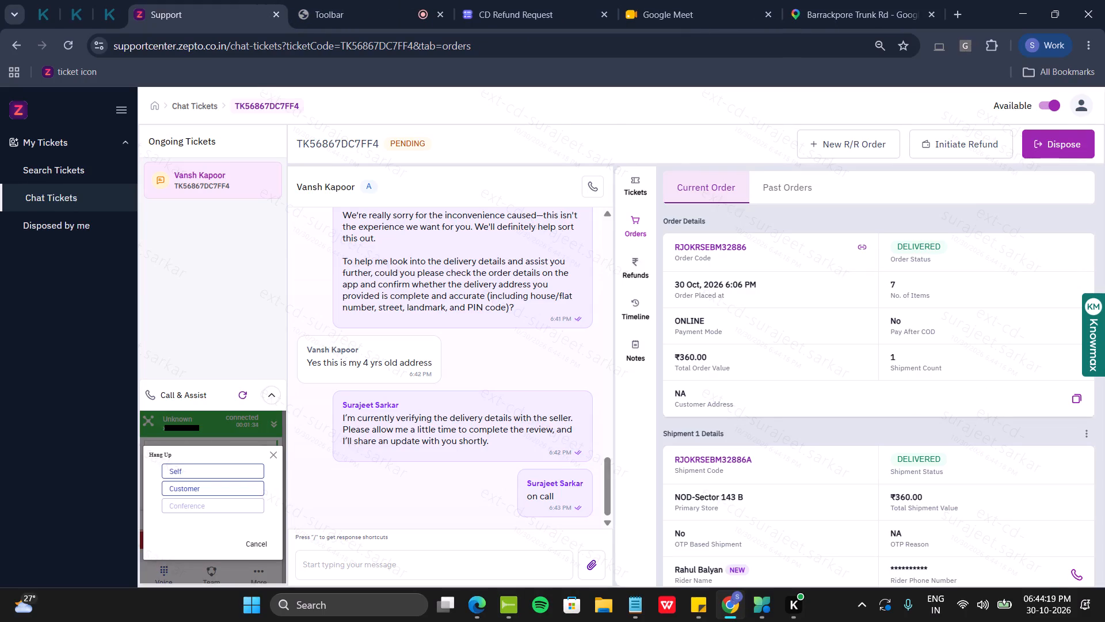
{"action": "left_click", "coordinate": [171, 525]}
{"action": "left_click", "coordinate": [199, 492]}
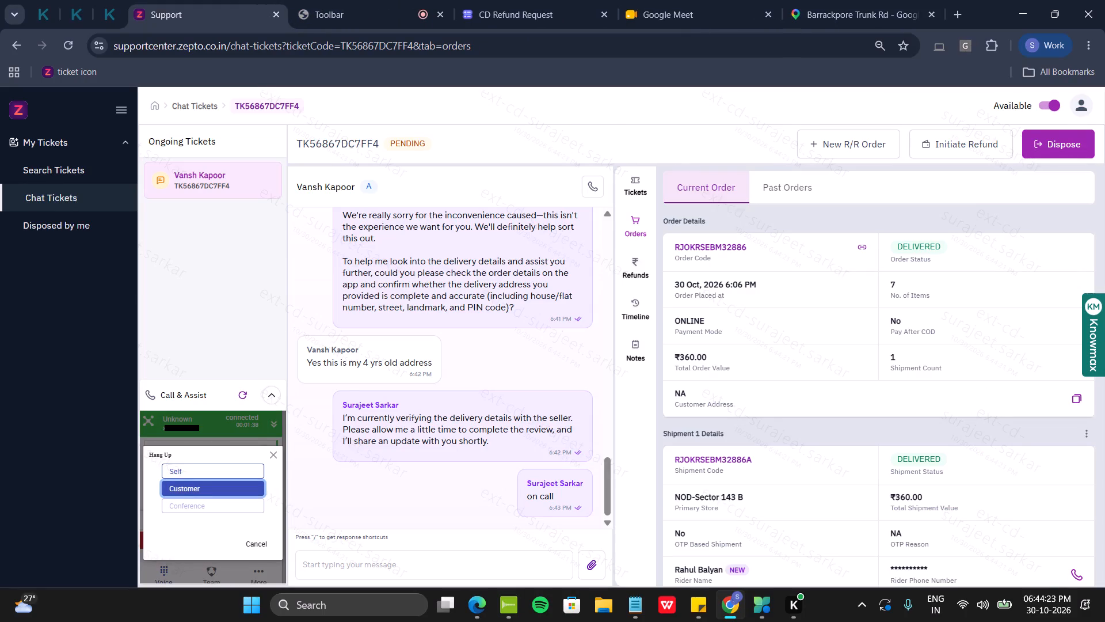
Dictate and send the message "You have disconnected the phone call" in the chat.
{"action": "left_click", "coordinate": [372, 559]}
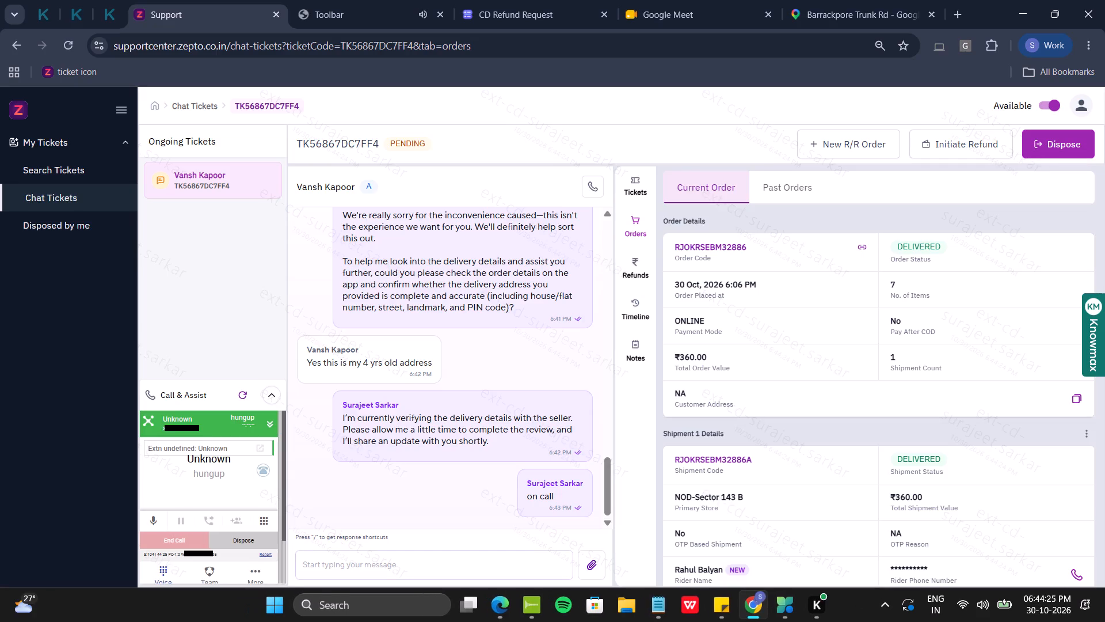
{"action": "key", "text": "super+h"}
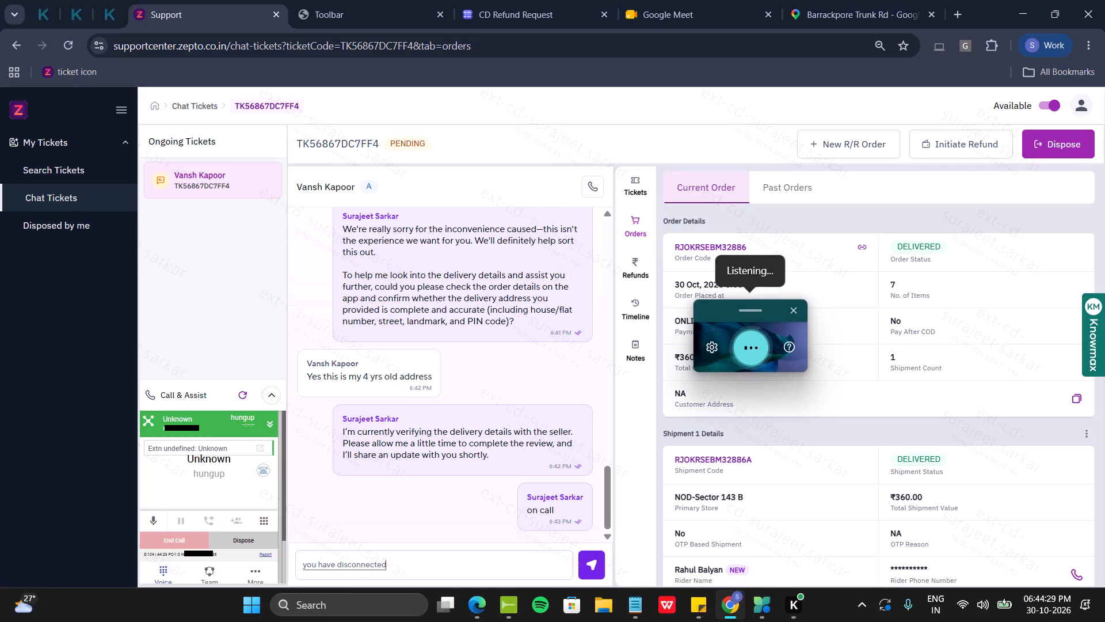
{"action": "key", "text": "space"}
{"action": "key", "text": "Return"}
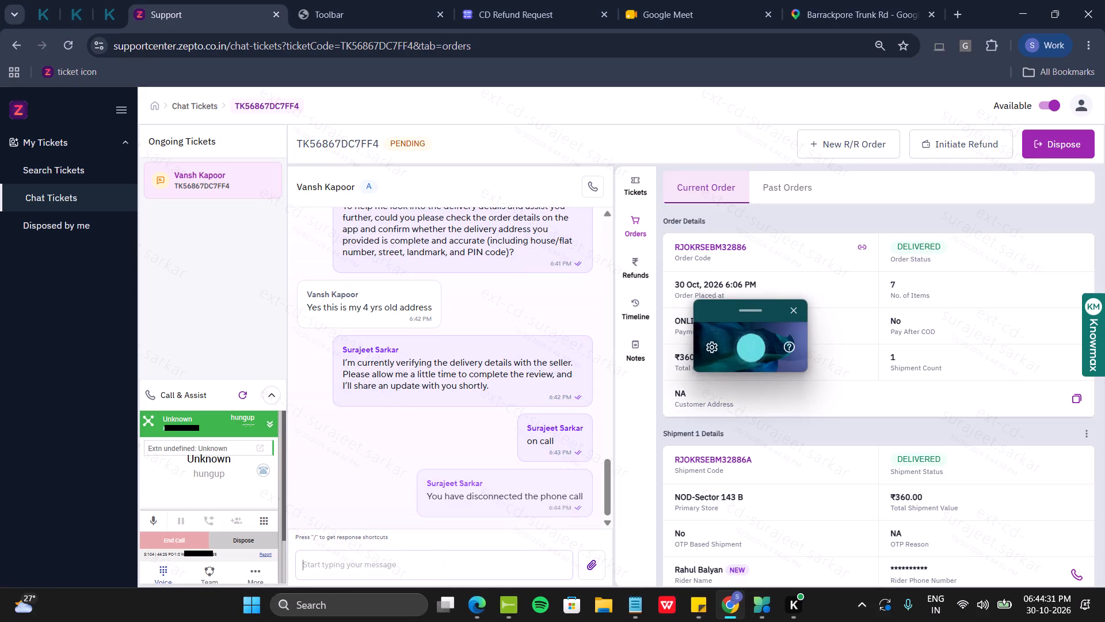
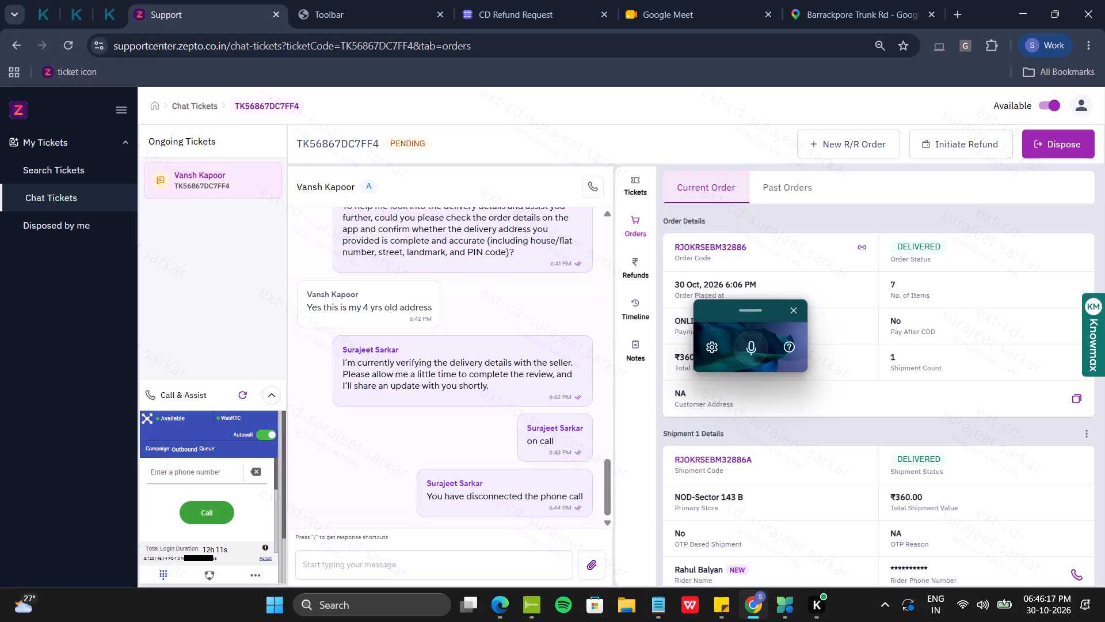
Send the saved message "It seems you are unavailable at the moment. May we know if you are available or connected on chat?" in the chat.
{"action": "left_click", "coordinate": [345, 570]}
{"action": "key", "text": "super+v"}
{"action": "key", "text": "Left"}
{"action": "key", "text": "Left"}
{"action": "key", "text": "Left"}
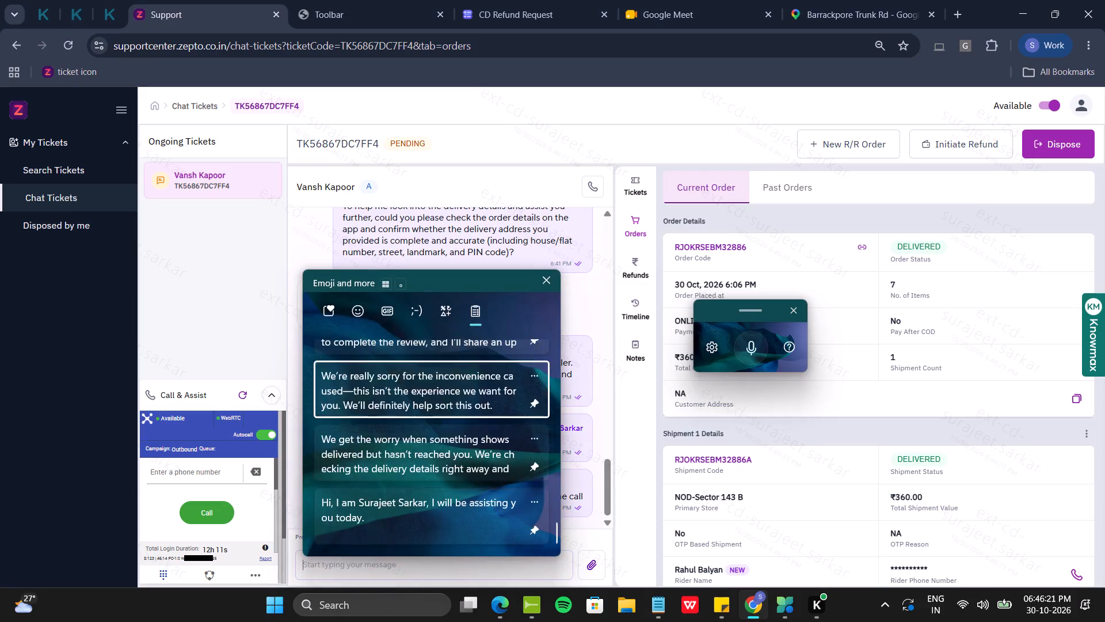
{"action": "key", "text": "Left"}
{"action": "key", "text": "Left"}
{"action": "key", "text": "Return"}
{"action": "key", "text": "ctrl+v"}
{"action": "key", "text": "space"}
{"action": "key", "text": "Return"}
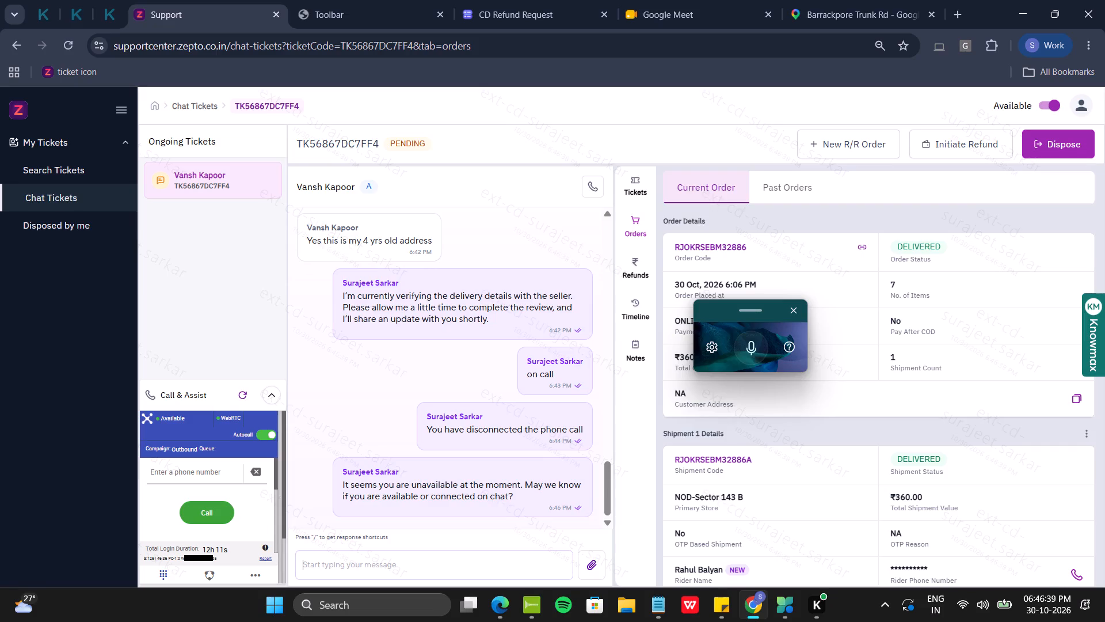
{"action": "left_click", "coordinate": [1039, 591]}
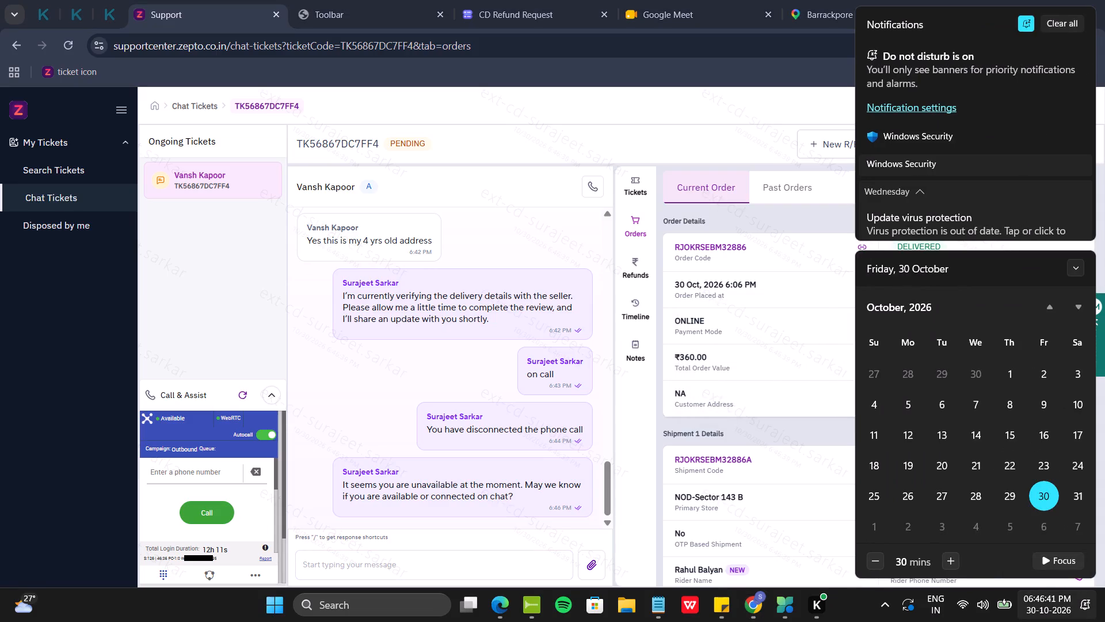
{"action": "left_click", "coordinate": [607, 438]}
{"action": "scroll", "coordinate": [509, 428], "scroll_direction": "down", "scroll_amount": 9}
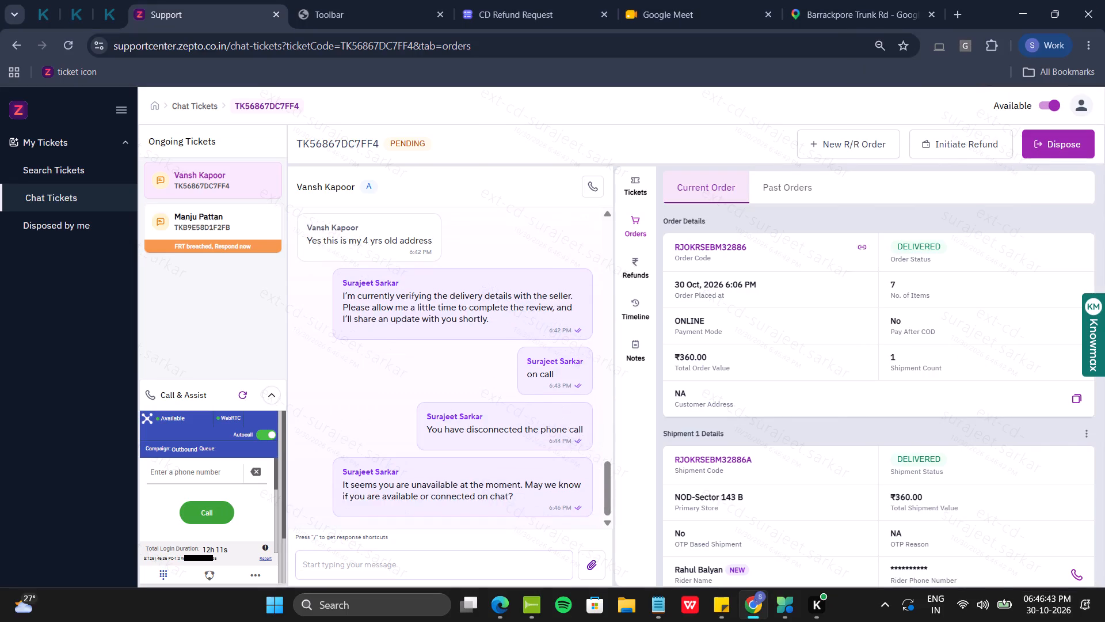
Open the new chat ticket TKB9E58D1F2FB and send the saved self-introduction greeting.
{"action": "left_click", "coordinate": [230, 176]}
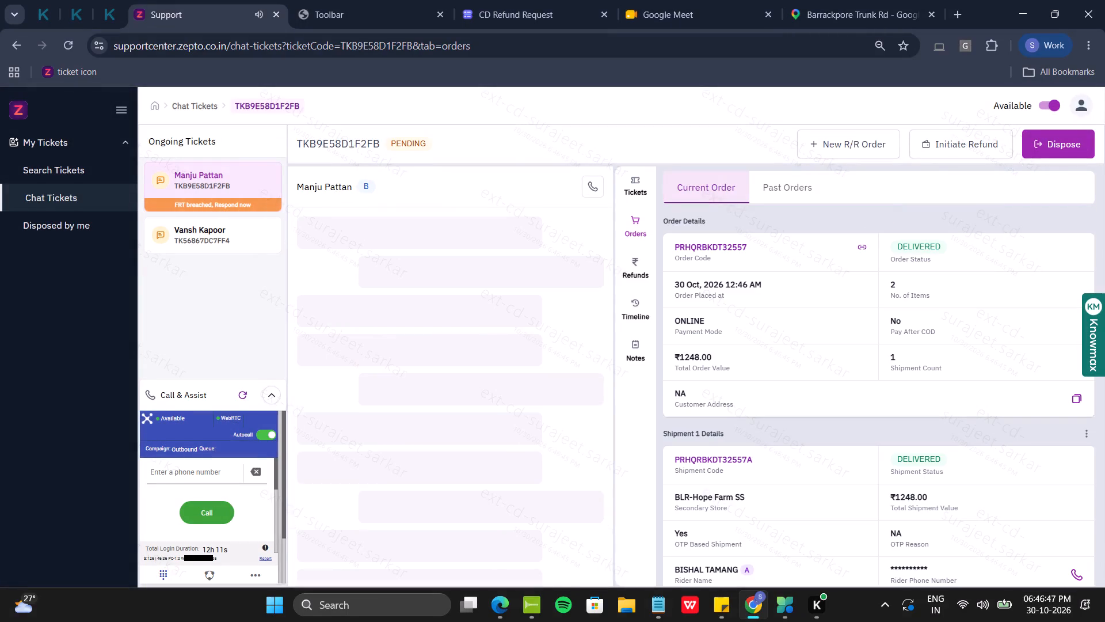
{"action": "left_click", "coordinate": [371, 578]}
{"action": "key", "text": "super+v"}
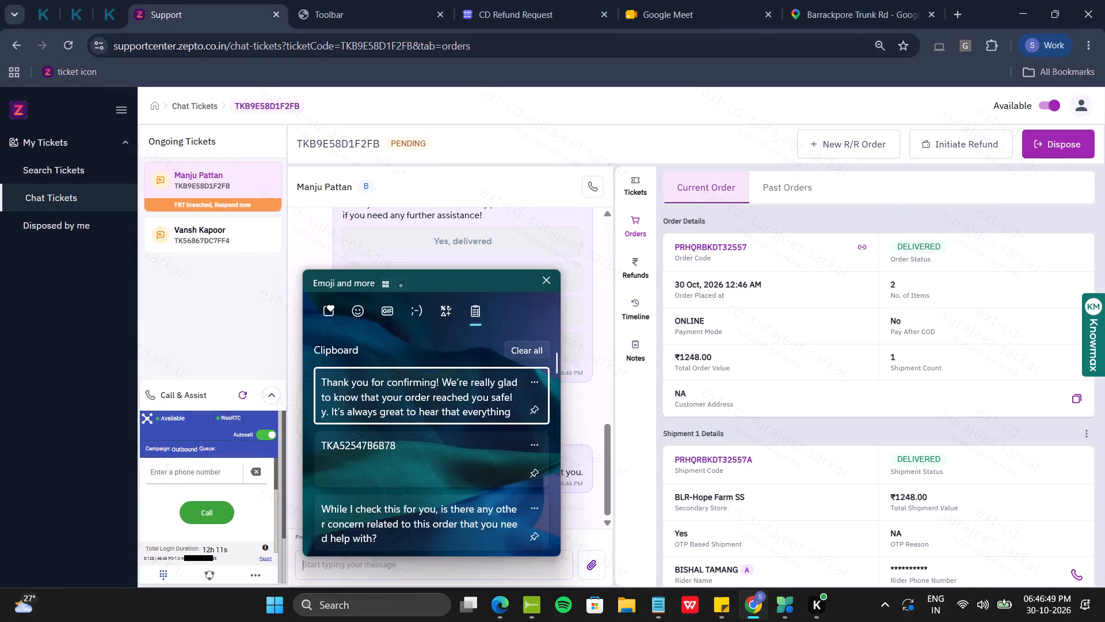
{"action": "key", "text": "Left"}
{"action": "key", "text": "Return"}
{"action": "key", "text": "ctrl+v"}
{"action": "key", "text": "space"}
{"action": "key", "text": "Return"}
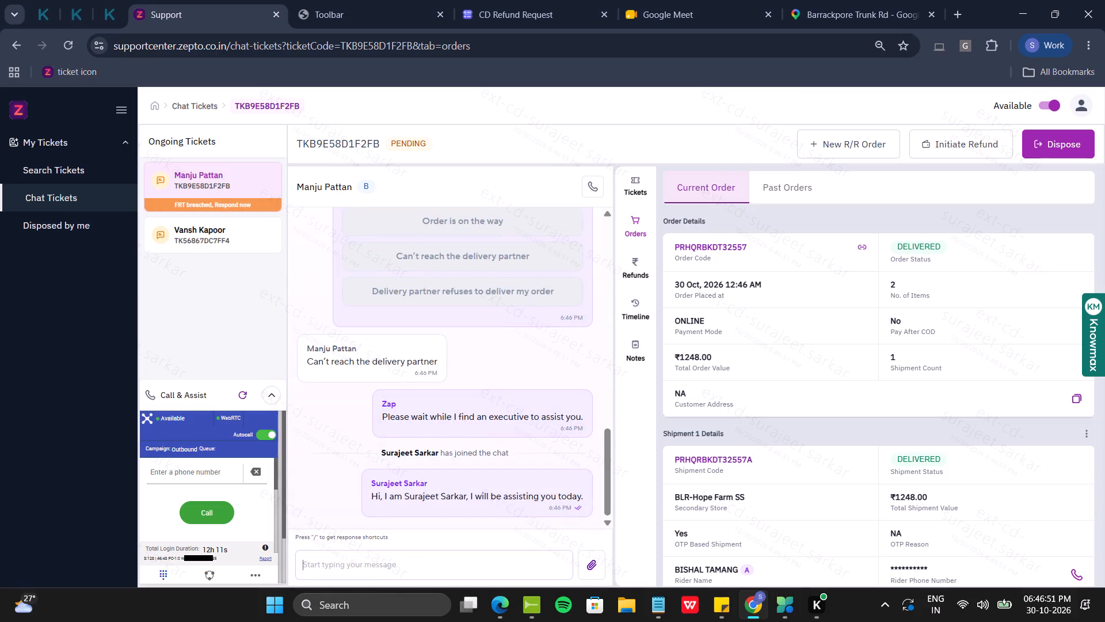
In ticket TK56867DC7FF4, fill the chat reply with the sticky note's closing text beginning "Since you are unavailable at this moment".
{"action": "left_click", "coordinate": [195, 244]}
{"action": "left_click", "coordinate": [203, 228]}
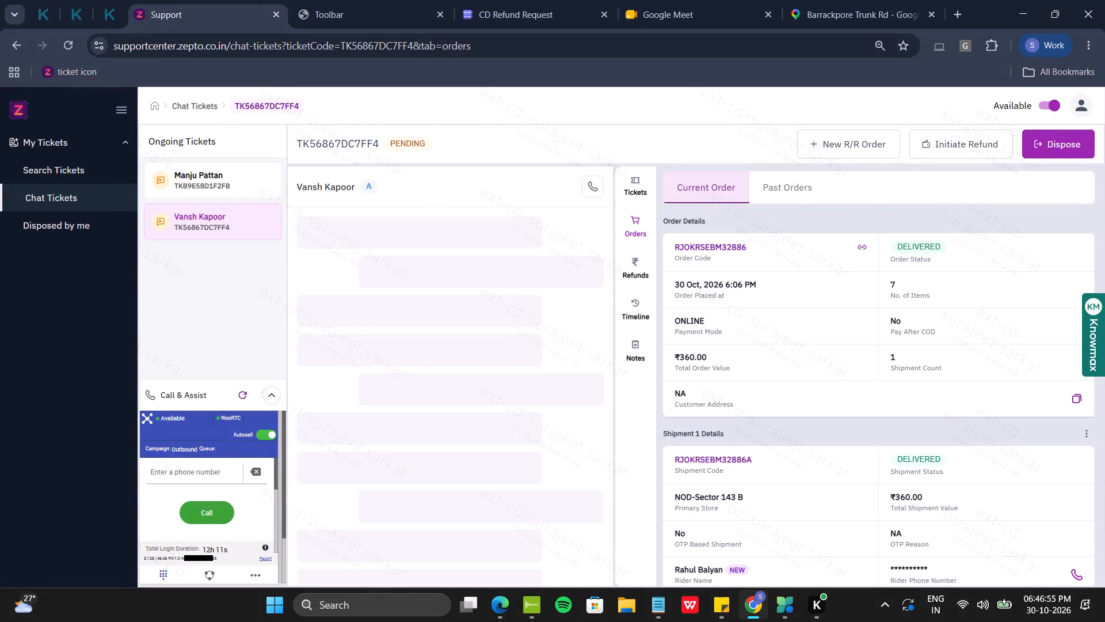
{"action": "left_click", "coordinate": [443, 566]}
{"action": "left_click", "coordinate": [718, 596]}
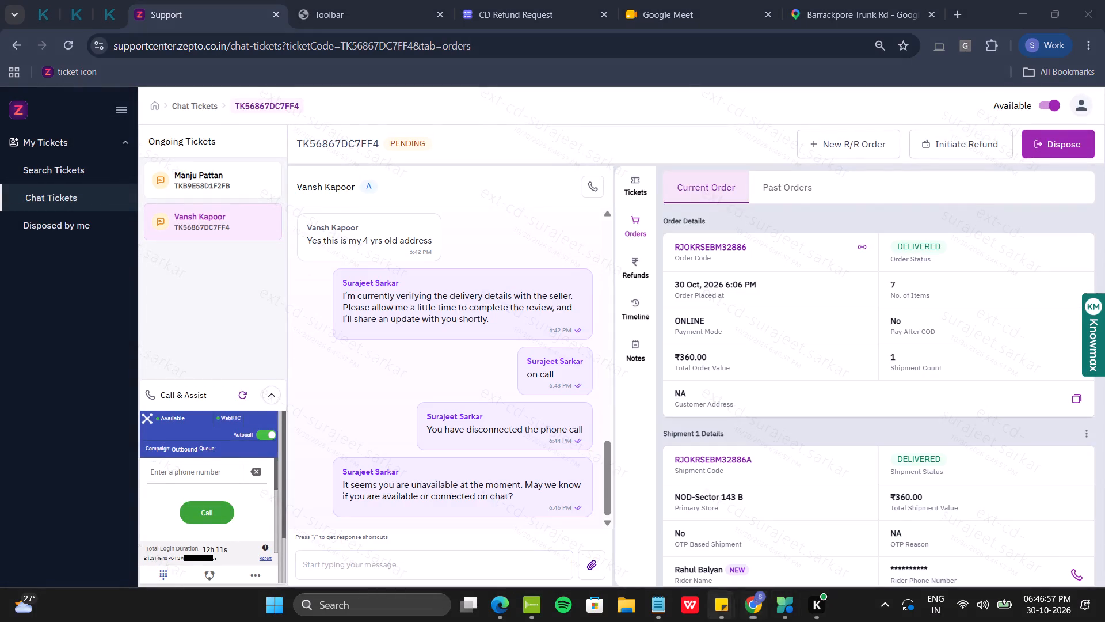
{"action": "left_click", "coordinate": [805, 530]}
{"action": "scroll", "coordinate": [329, 143], "scroll_direction": "up", "scroll_amount": 4}
{"action": "triple_click", "coordinate": [260, 112]}
{"action": "key", "text": "ctrl+c"}
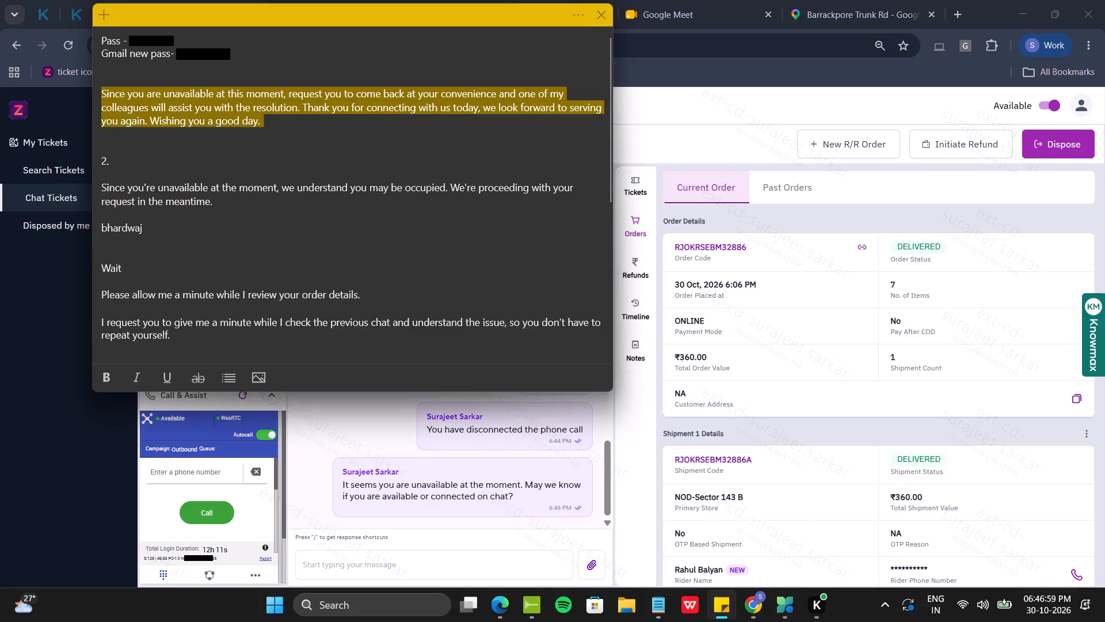
{"action": "left_click", "coordinate": [433, 563], "text": "ctrl"}
{"action": "key", "text": "ctrl+v"}
Put the customer's first name and a comma before the closing text, make "since" lowercase, and send the message.
{"action": "double_click", "coordinate": [303, 185]}
{"action": "key", "text": "ctrl+c"}
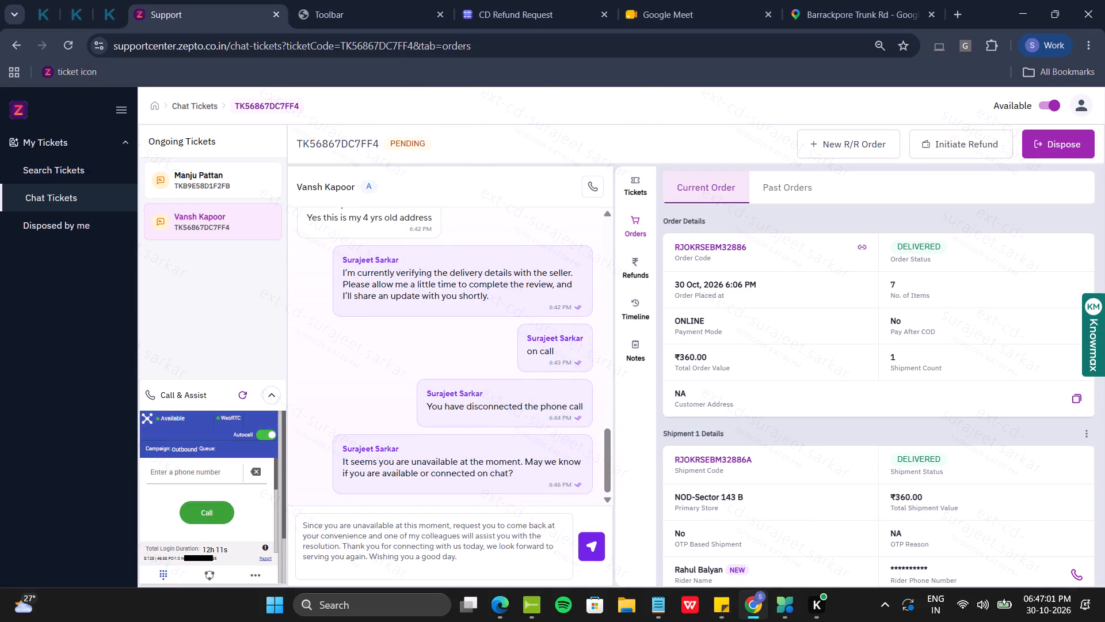
{"action": "left_click", "coordinate": [300, 524], "text": "ctrl"}
{"action": "key", "text": "ctrl+v"}
{"action": "key", "text": "Left"}
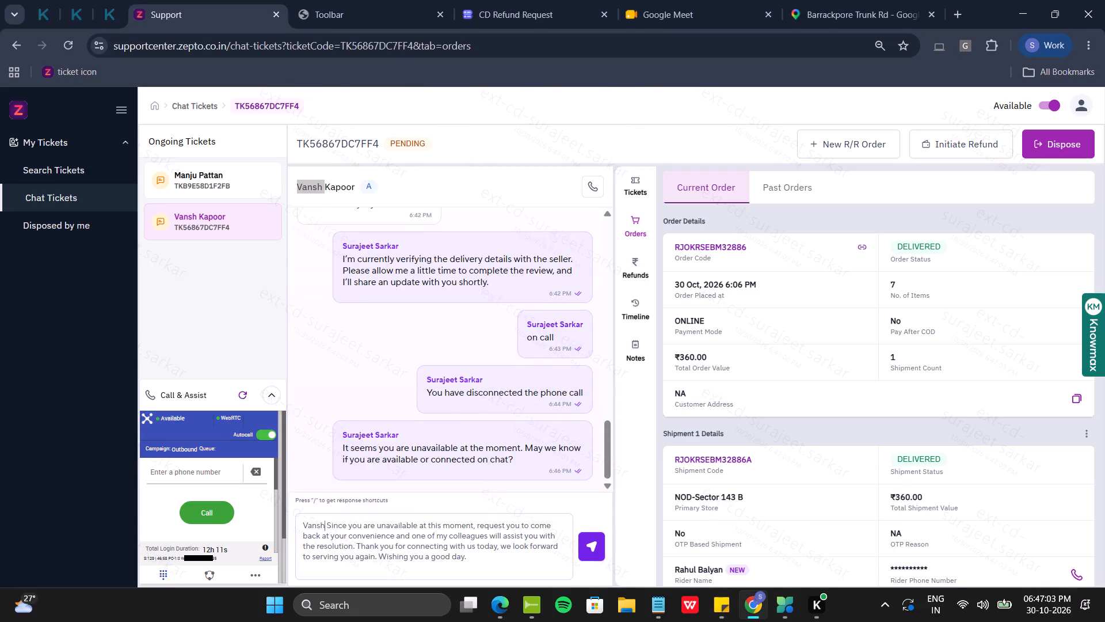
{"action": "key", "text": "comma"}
{"action": "key", "text": "Right"}
{"action": "key", "text": "Right"}
{"action": "key", "text": "BackSpace"}
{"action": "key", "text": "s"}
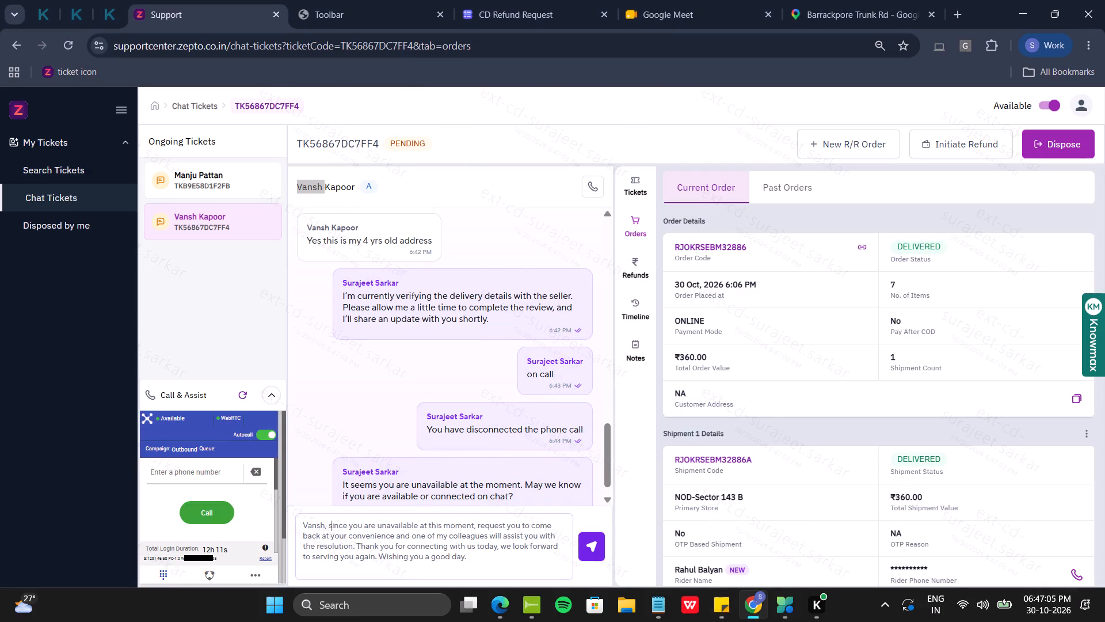
{"action": "scroll", "coordinate": [339, 360], "scroll_direction": "down", "scroll_amount": 2}
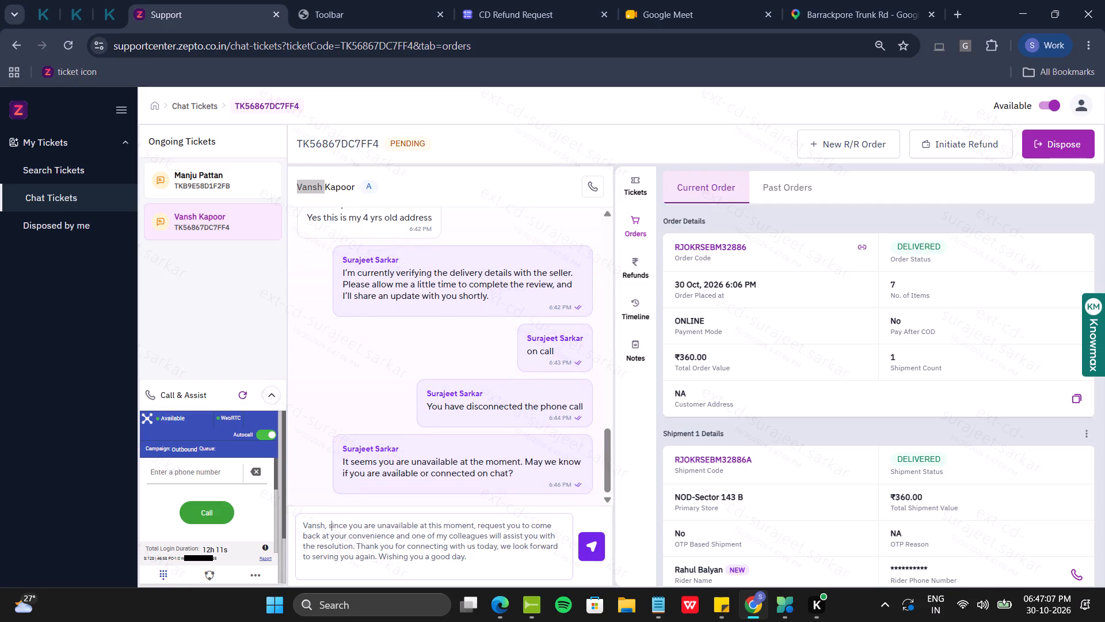
{"action": "scroll", "coordinate": [341, 361], "scroll_direction": "down", "scroll_amount": 2}
{"action": "key", "text": "Return"}
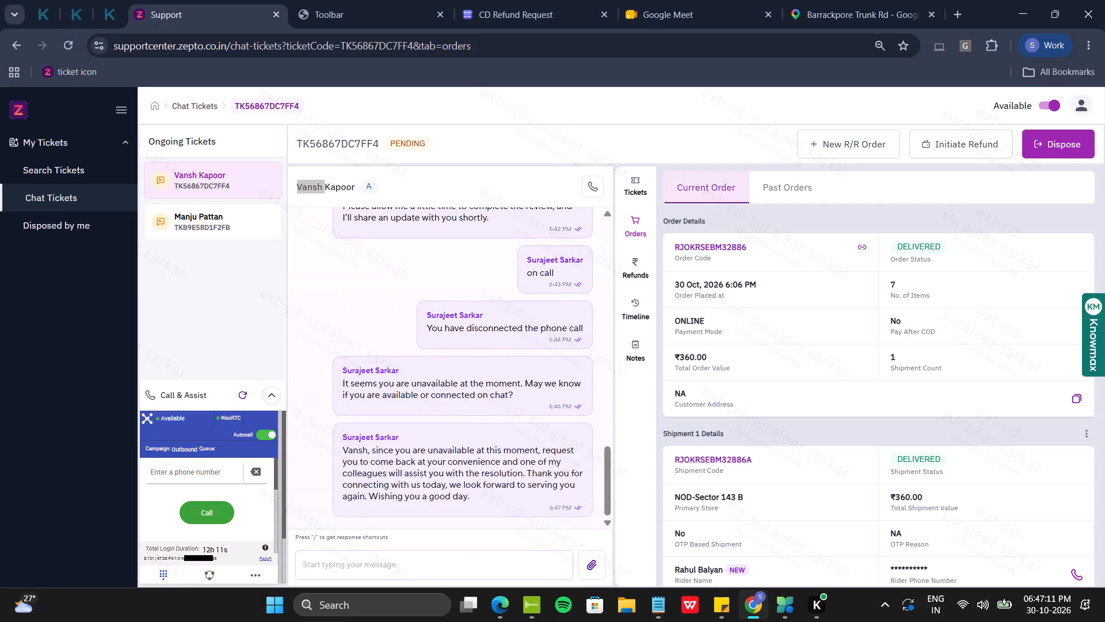
Add the note "cx A" to ticket TK56867DC7FF4.
{"action": "left_click", "coordinate": [644, 352]}
{"action": "left_click", "coordinate": [706, 566]}
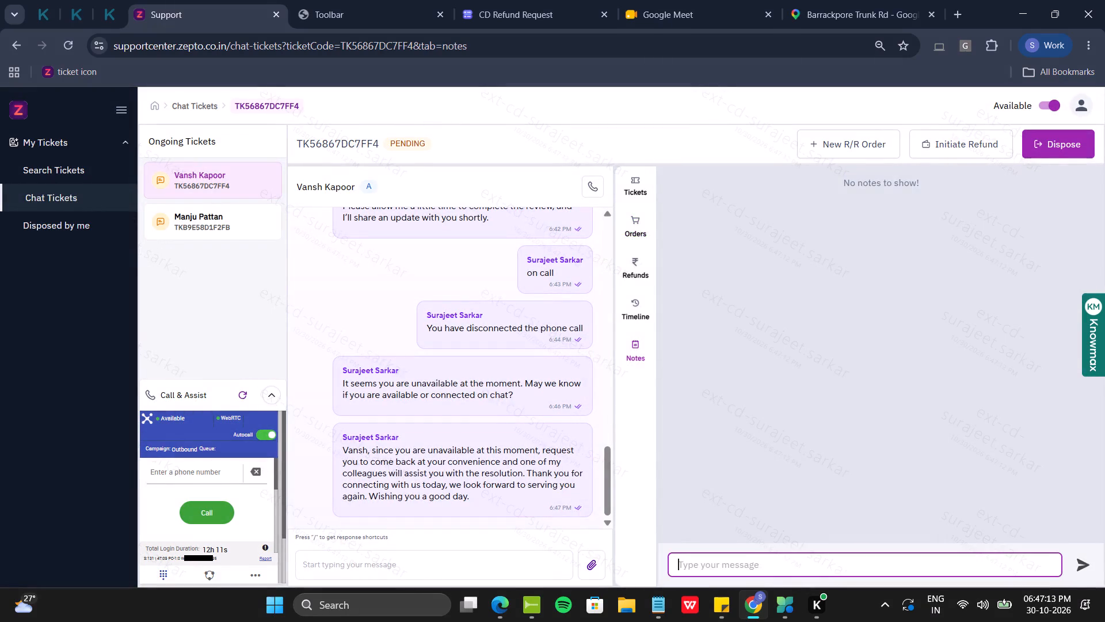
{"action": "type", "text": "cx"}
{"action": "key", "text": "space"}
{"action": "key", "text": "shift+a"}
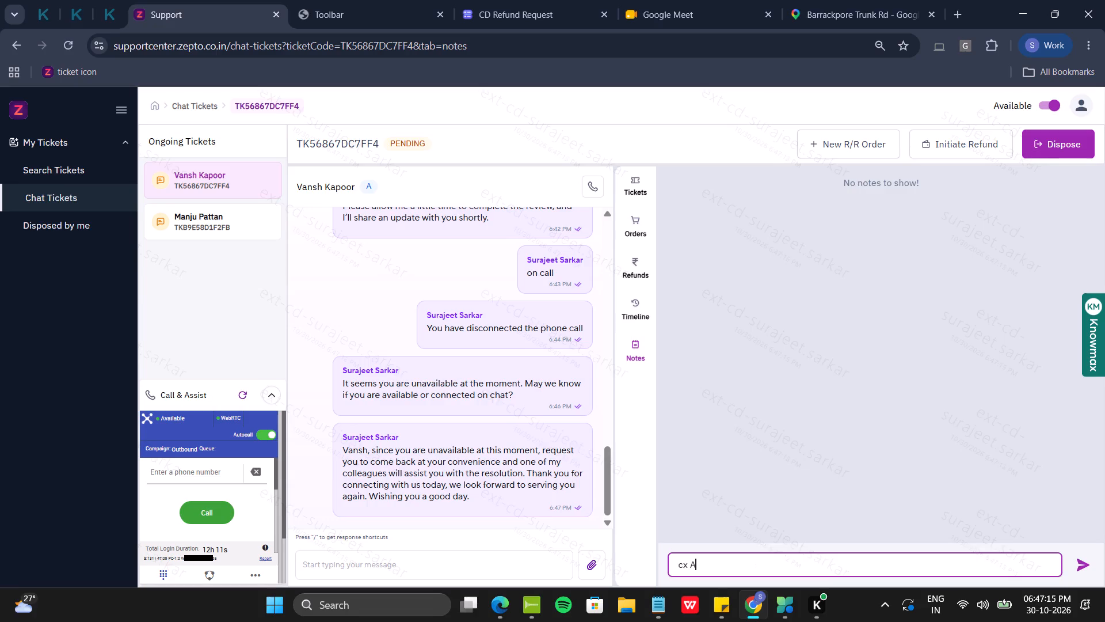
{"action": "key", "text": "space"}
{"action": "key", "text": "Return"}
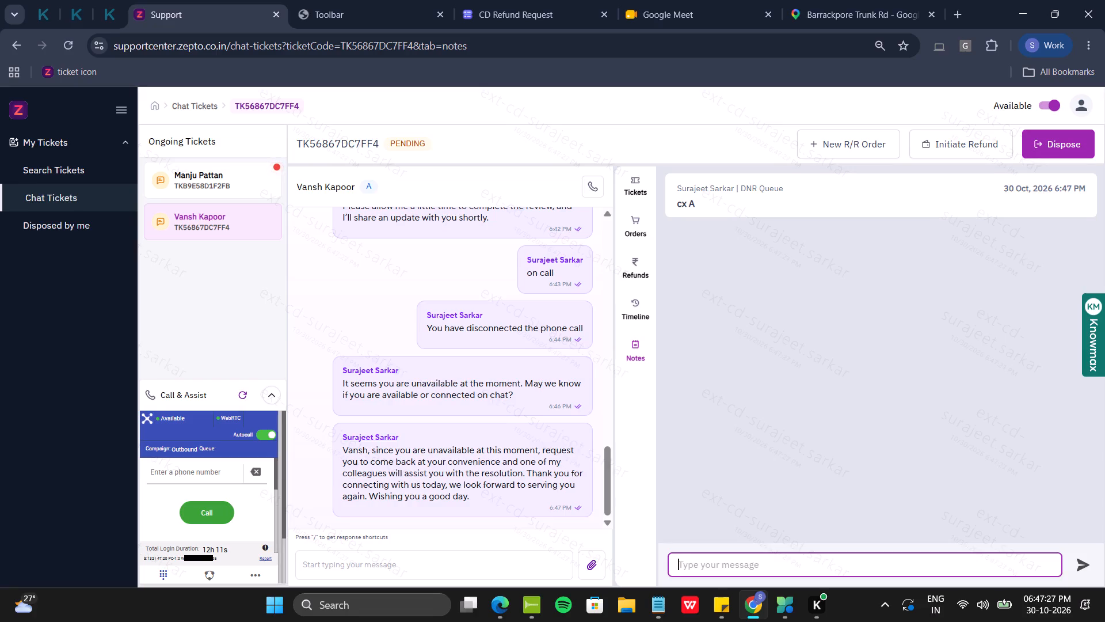
{"action": "left_click", "coordinate": [1061, 143]}
{"action": "left_click", "coordinate": [885, 148]}
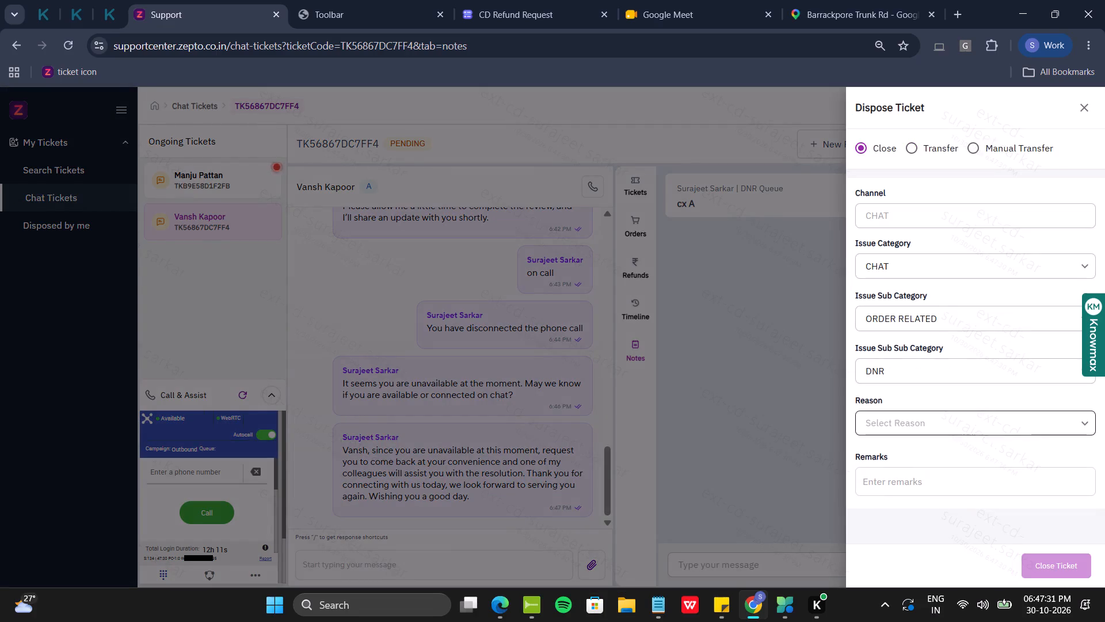
{"action": "left_click", "coordinate": [915, 421]}
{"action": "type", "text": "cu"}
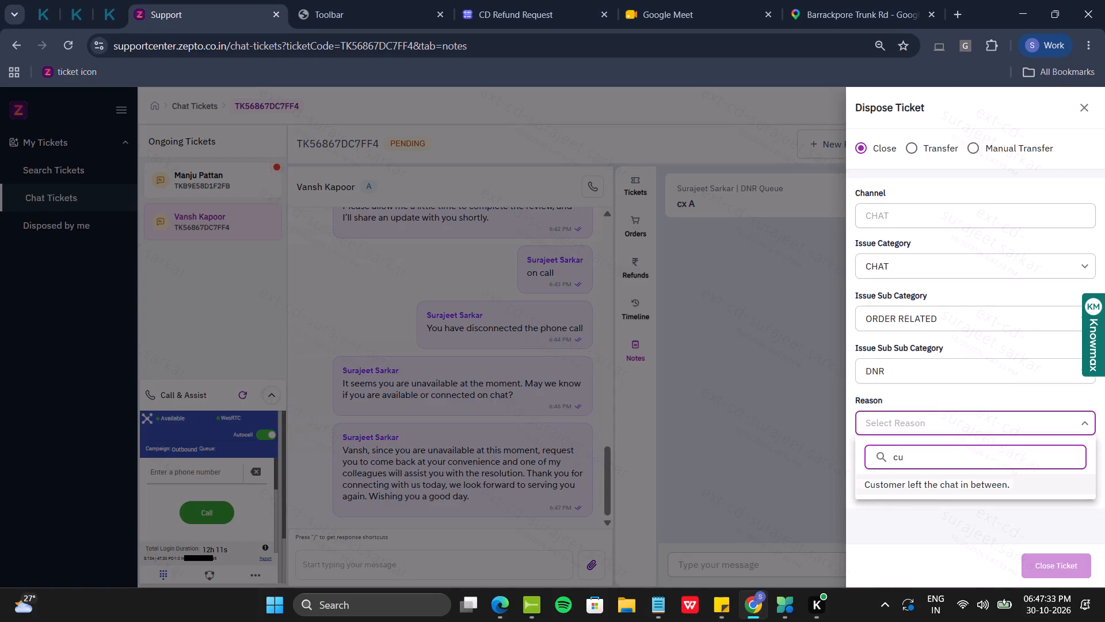
{"action": "left_click", "coordinate": [917, 484]}
{"action": "left_click", "coordinate": [1073, 565]}
{"action": "left_click", "coordinate": [631, 374]}
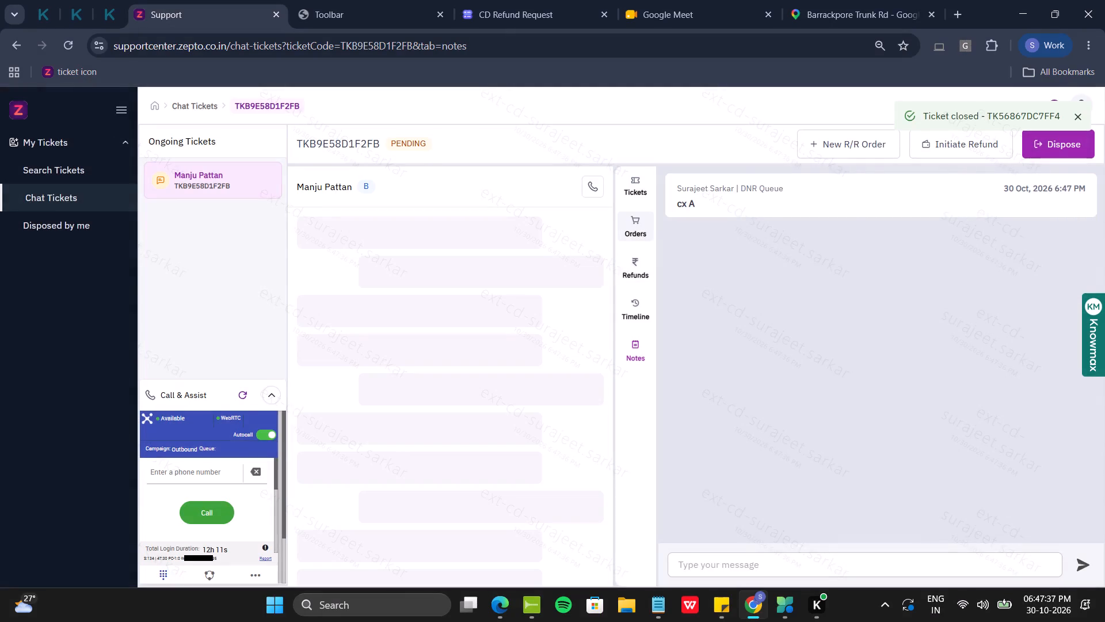
{"action": "left_click", "coordinate": [635, 227]}
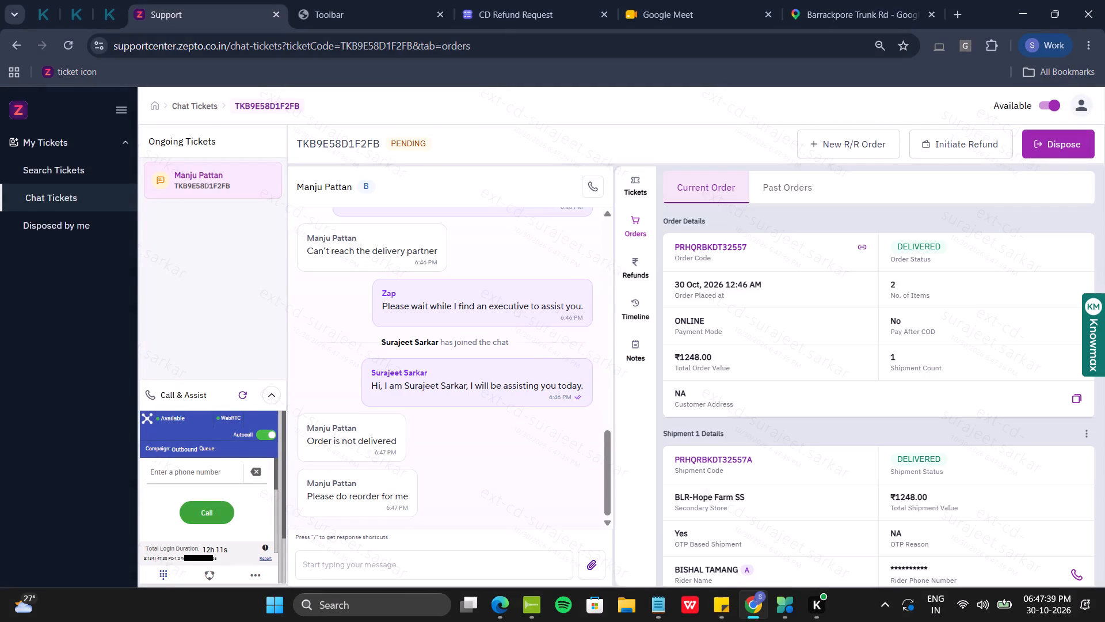
{"action": "left_click", "coordinate": [432, 567]}
{"action": "key", "text": "super+v"}
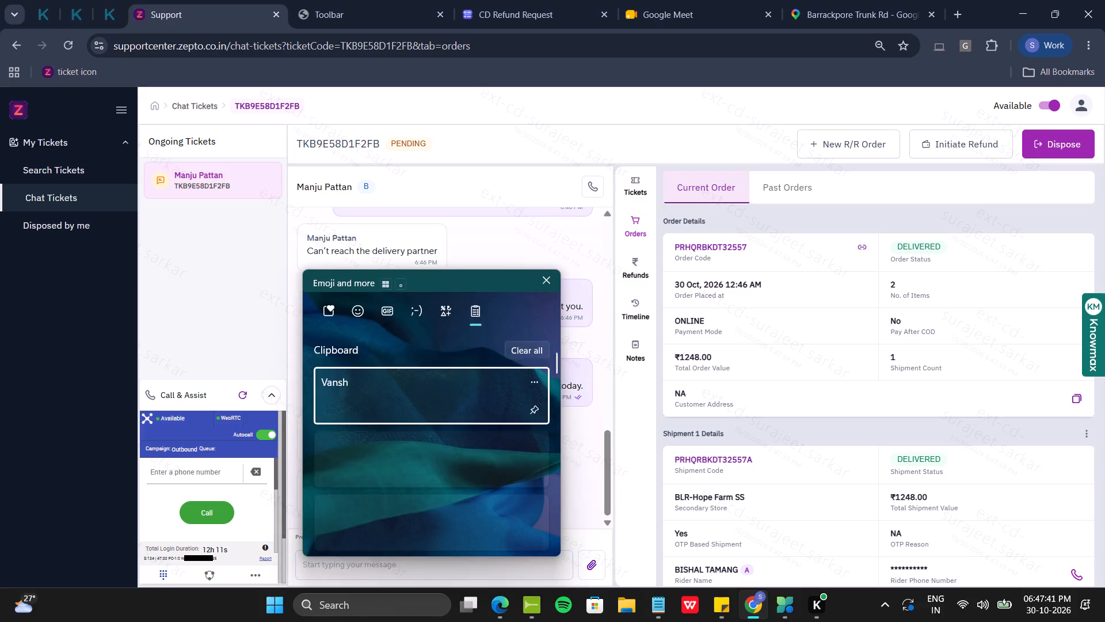
{"action": "key", "text": "Left"}
{"action": "key", "text": "Left"}
{"action": "key", "text": "Return"}
{"action": "key", "text": "ctrl+v"}
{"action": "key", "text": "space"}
{"action": "key", "text": "Return"}
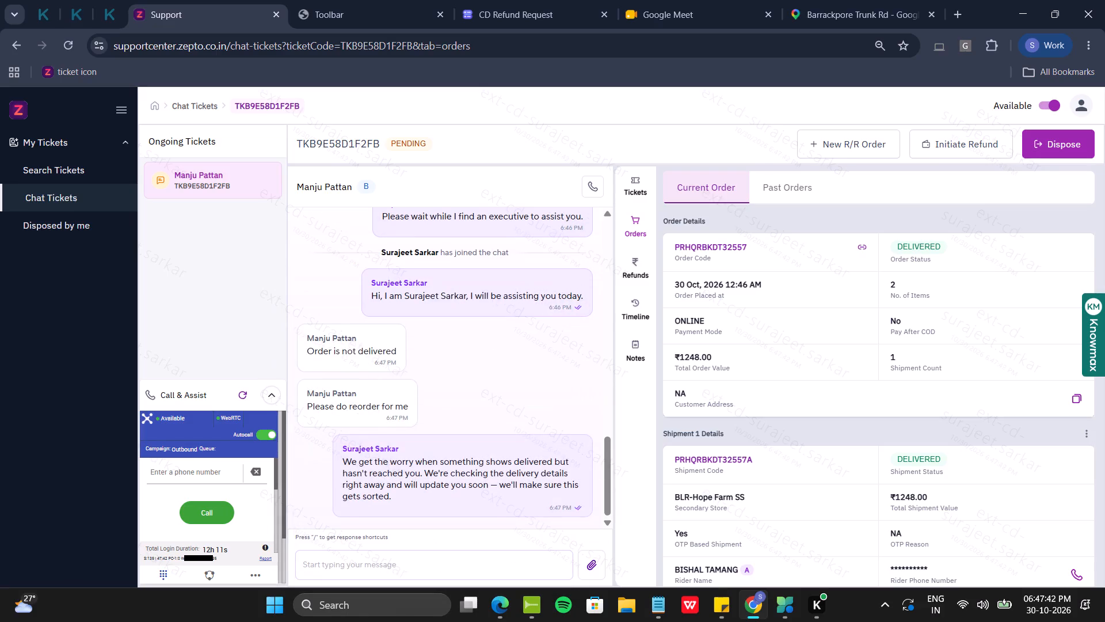
{"action": "double_click", "coordinate": [316, 147]}
{"action": "right_click", "coordinate": [317, 147]}
{"action": "left_click", "coordinate": [366, 170]}
{"action": "left_click", "coordinate": [58, 2]}
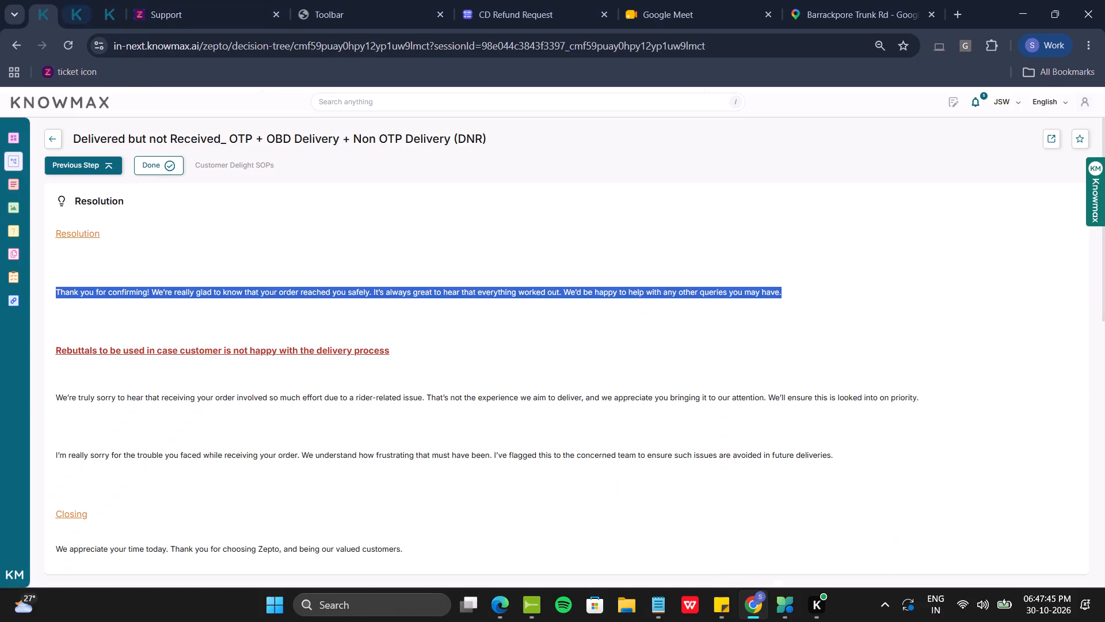
{"action": "left_click", "coordinate": [168, 161]}
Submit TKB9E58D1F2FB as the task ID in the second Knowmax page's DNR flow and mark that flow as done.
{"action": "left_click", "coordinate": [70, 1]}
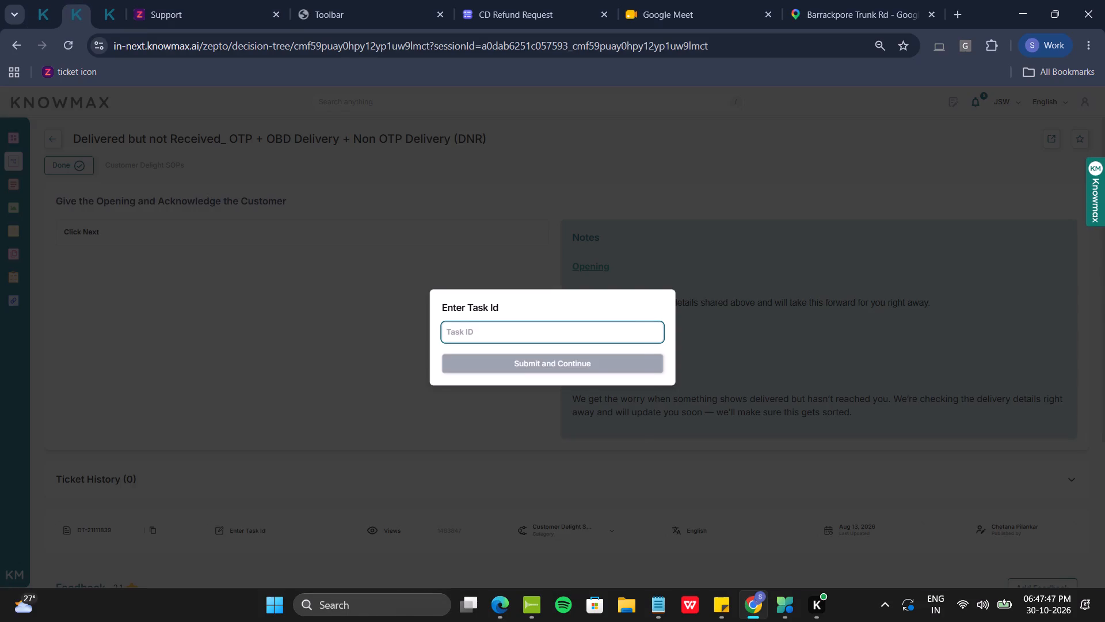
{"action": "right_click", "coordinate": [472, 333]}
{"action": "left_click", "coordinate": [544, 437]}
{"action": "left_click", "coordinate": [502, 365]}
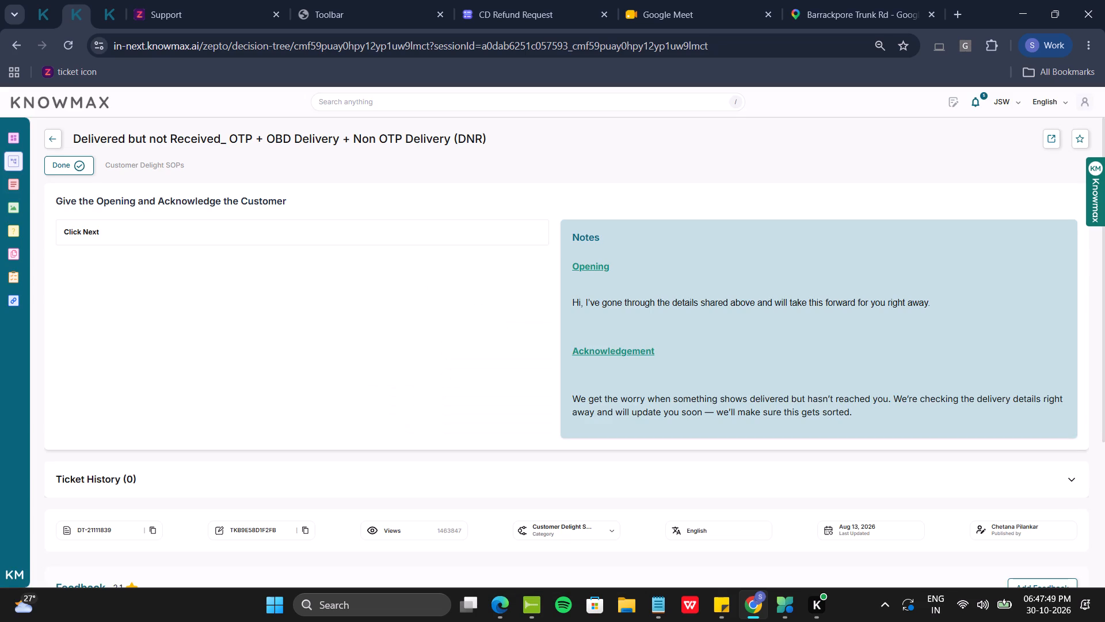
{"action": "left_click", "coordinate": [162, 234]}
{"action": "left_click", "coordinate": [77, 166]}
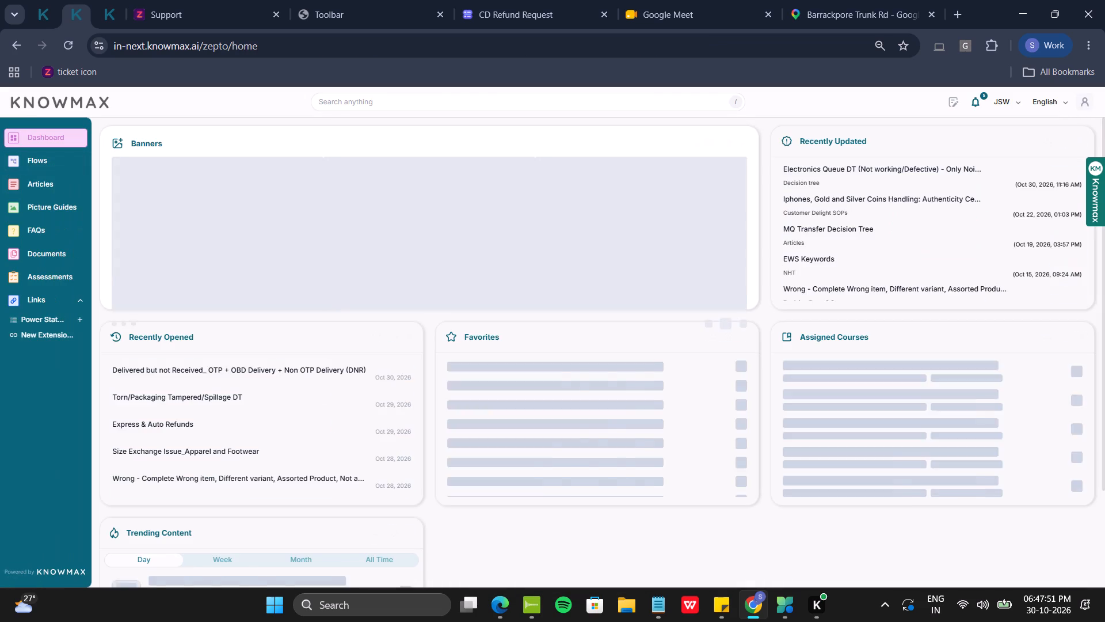
Reopen the recent Delivered but not Received flow with task ID TKB9E58D1F2FB and follow it through "Order found" to the resolution.
{"action": "left_click", "coordinate": [185, 371]}
{"action": "right_click", "coordinate": [467, 333]}
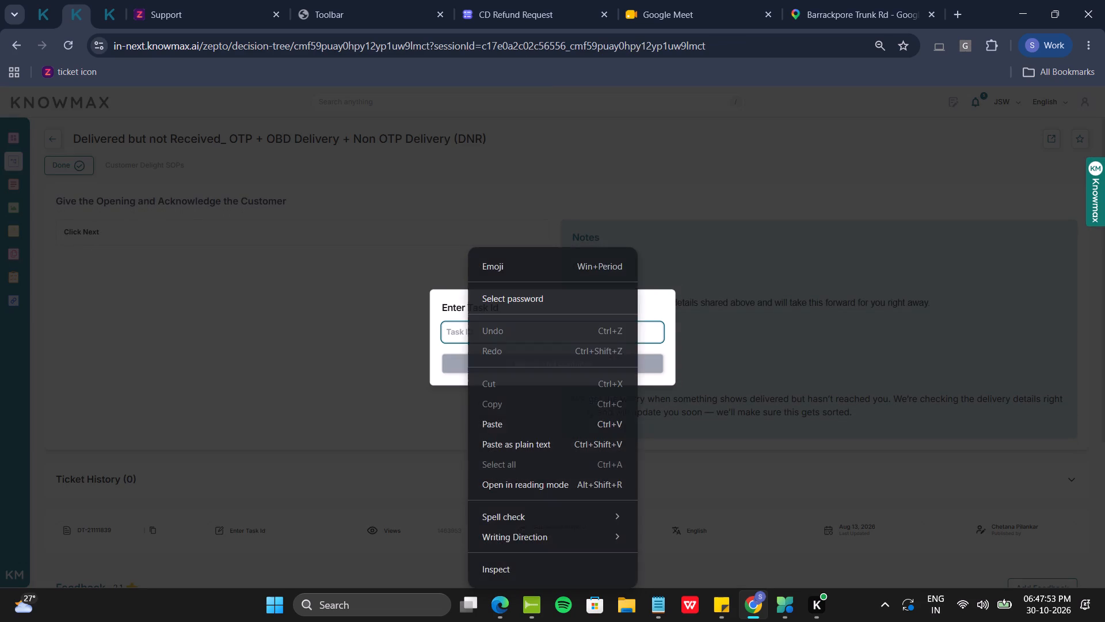
{"action": "left_click", "coordinate": [534, 426]}
{"action": "left_click", "coordinate": [503, 365]}
{"action": "left_click", "coordinate": [131, 234]}
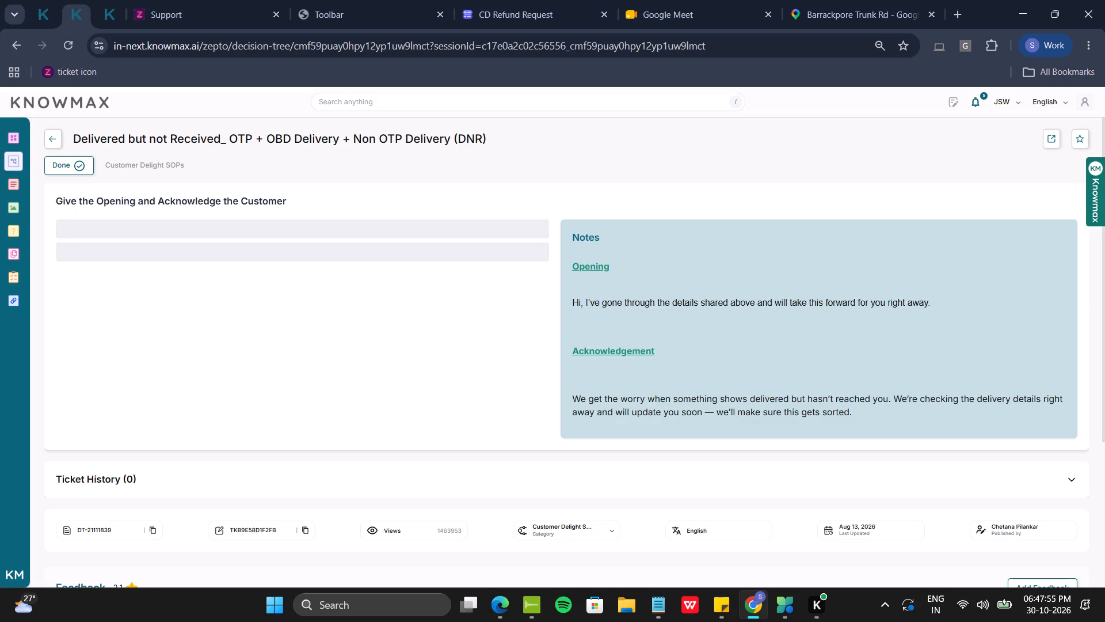
{"action": "left_click", "coordinate": [101, 236]}
{"action": "left_click", "coordinate": [104, 266]}
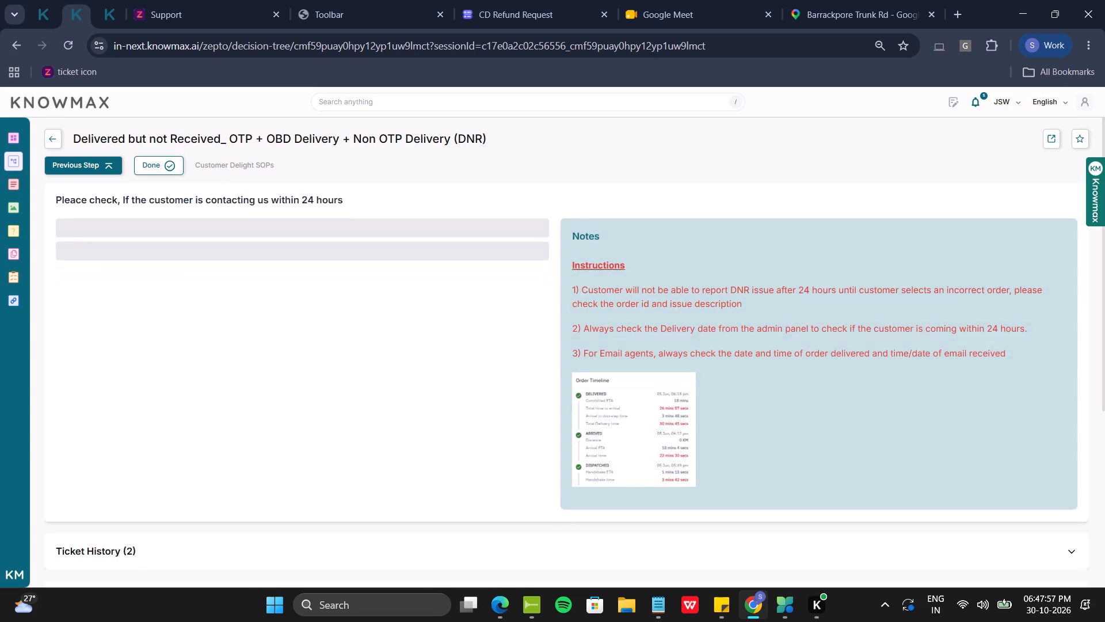
{"action": "left_click", "coordinate": [112, 236]}
{"action": "left_click", "coordinate": [120, 275]}
{"action": "left_click", "coordinate": [120, 249]}
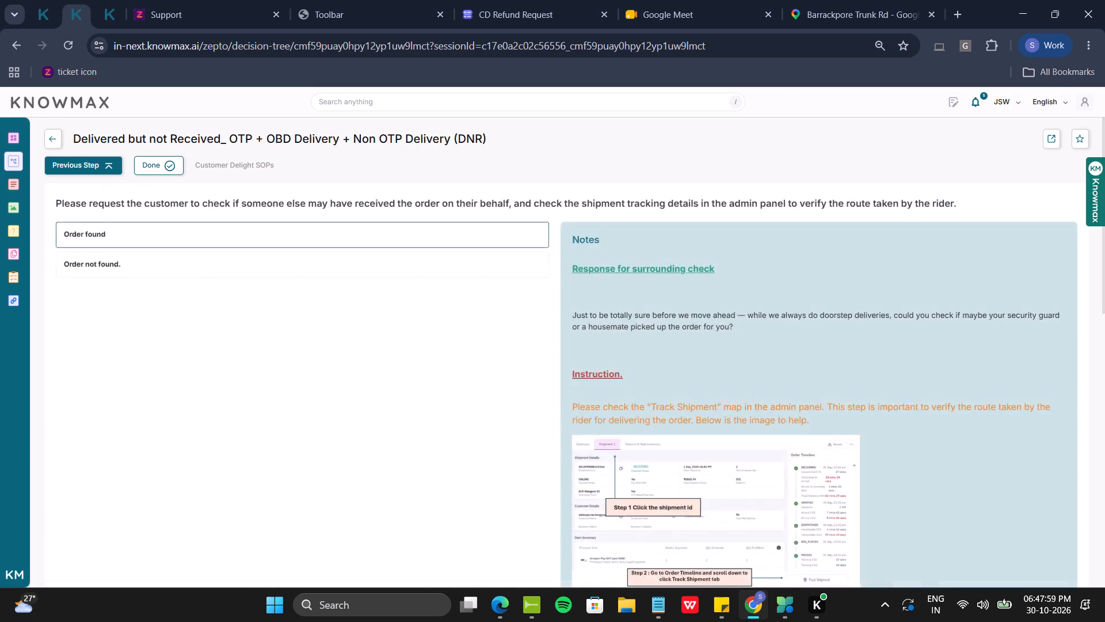
Copy the resolution response beginning "Thank you for confirming! We're really glad to know that your order reached you safely.".
{"action": "triple_click", "coordinate": [145, 294]}
{"action": "right_click", "coordinate": [145, 294]}
{"action": "left_click", "coordinate": [190, 306]}
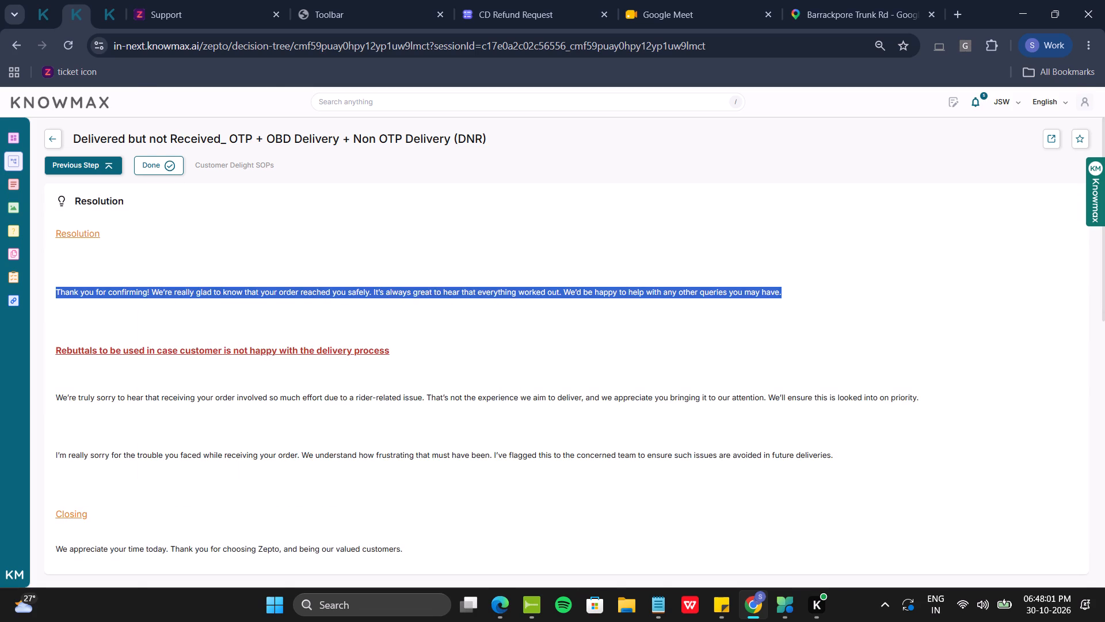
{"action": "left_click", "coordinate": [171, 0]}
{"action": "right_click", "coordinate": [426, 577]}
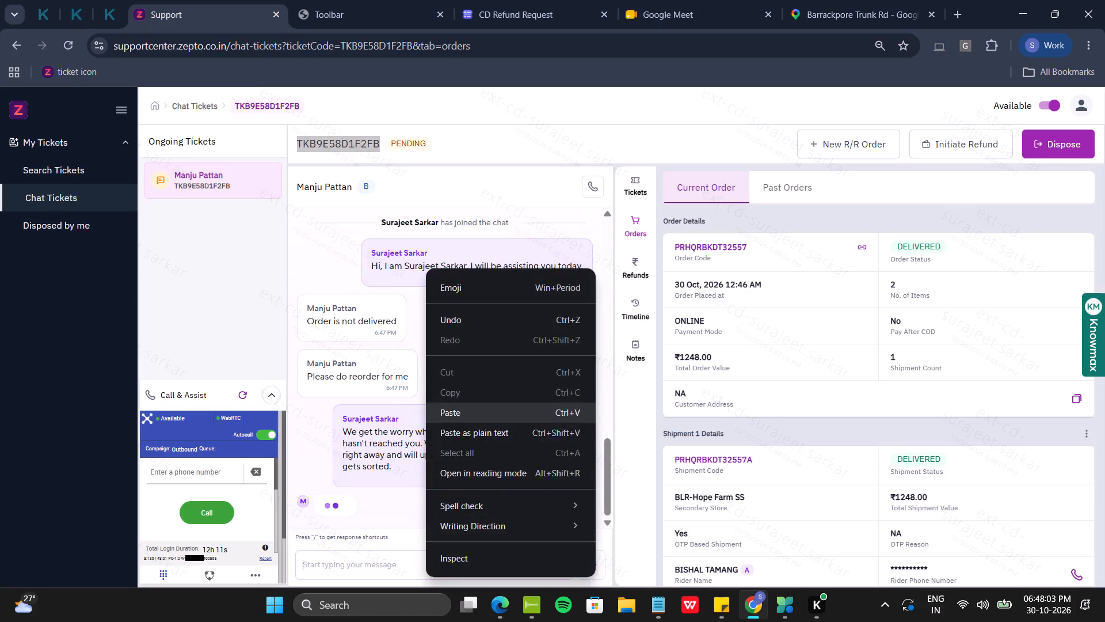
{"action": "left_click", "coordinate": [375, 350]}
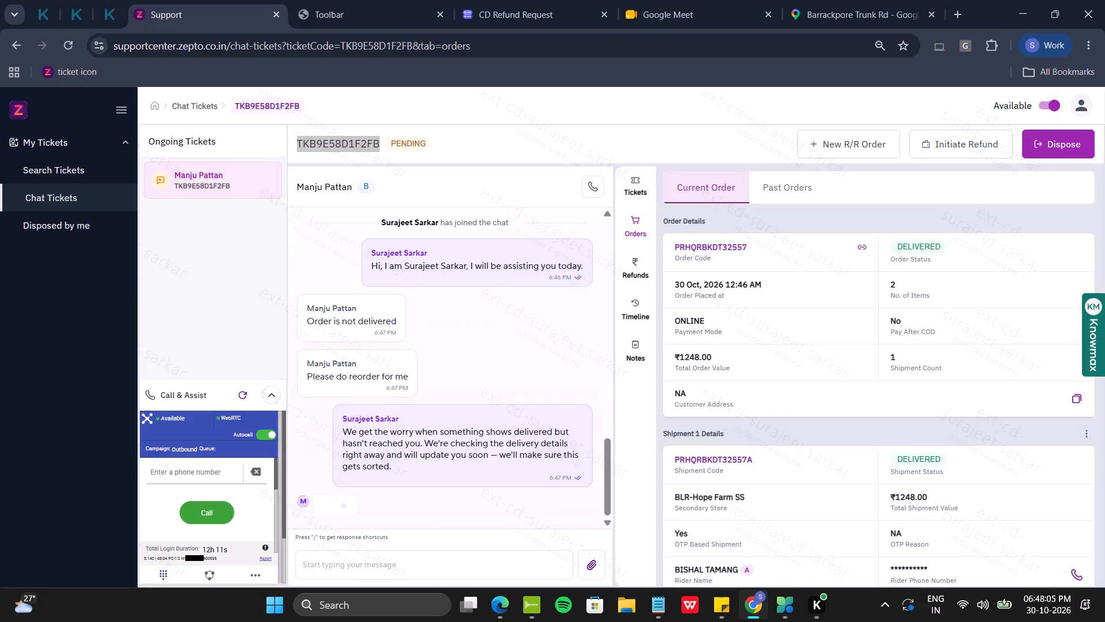
Return the second Knowmax page's DNR flow to the step on informing the customer that the OTP was provided.
{"action": "left_click", "coordinate": [66, 17]}
{"action": "left_click", "coordinate": [105, 163]}
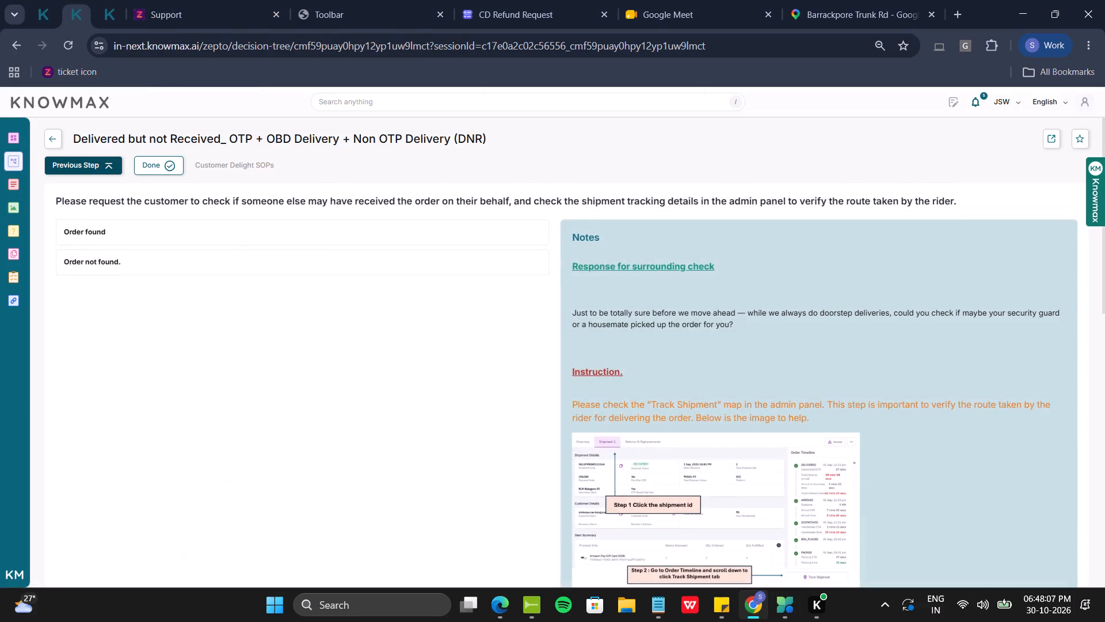
{"action": "left_click", "coordinate": [105, 163]}
{"action": "left_click", "coordinate": [100, 228]}
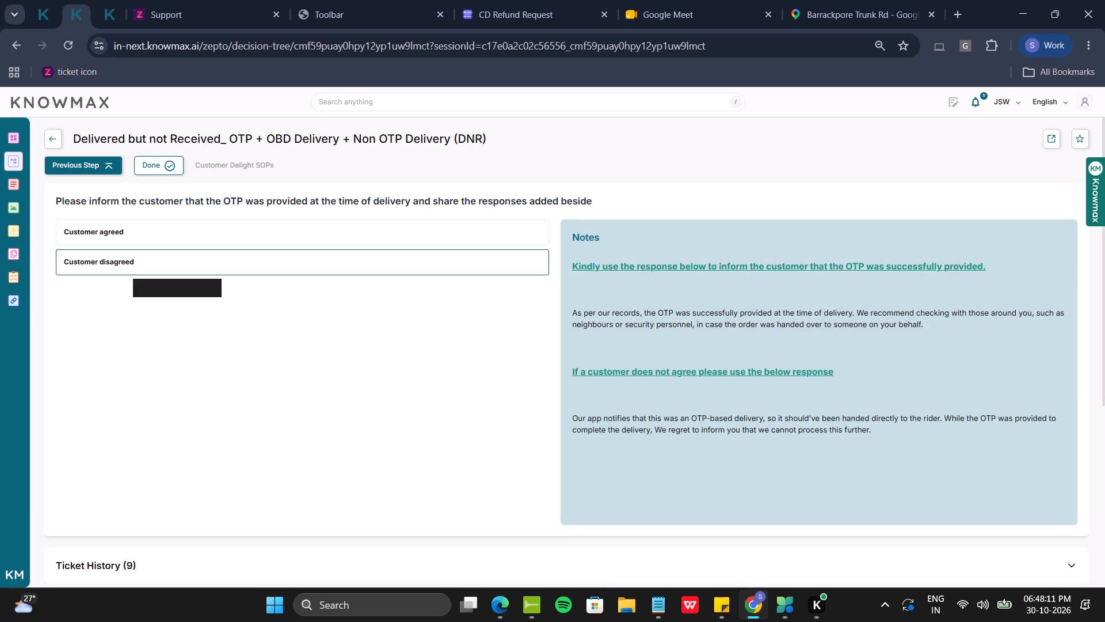
{"action": "triple_click", "coordinate": [754, 316]}
{"action": "right_click", "coordinate": [754, 316]}
{"action": "left_click", "coordinate": [733, 330]}
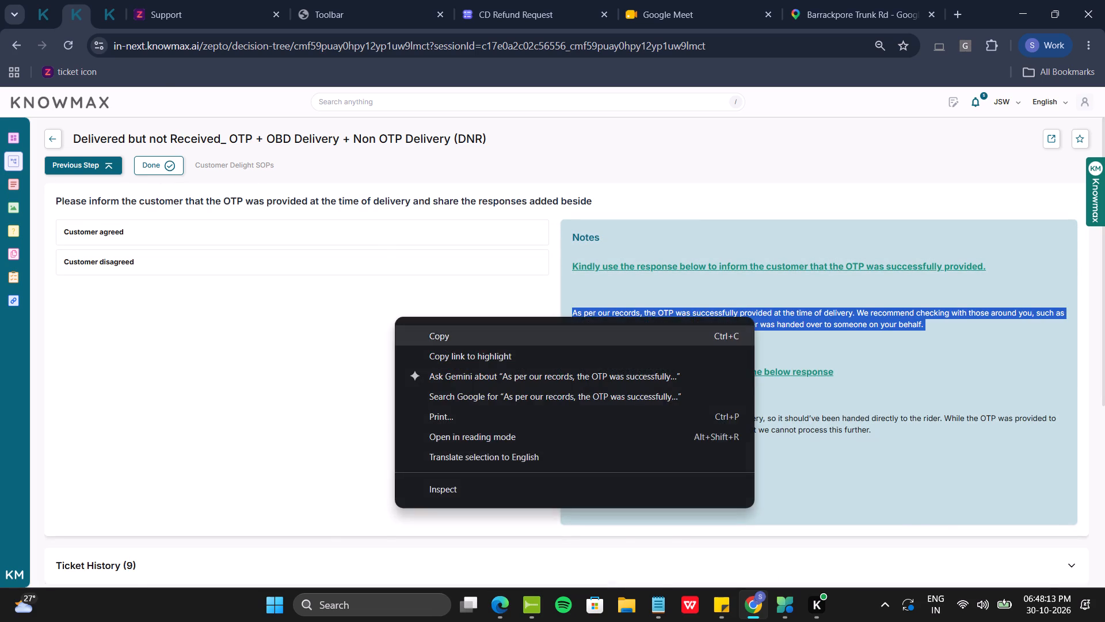
{"action": "left_click", "coordinate": [144, 0]}
{"action": "right_click", "coordinate": [384, 555]}
{"action": "left_click", "coordinate": [450, 408]}
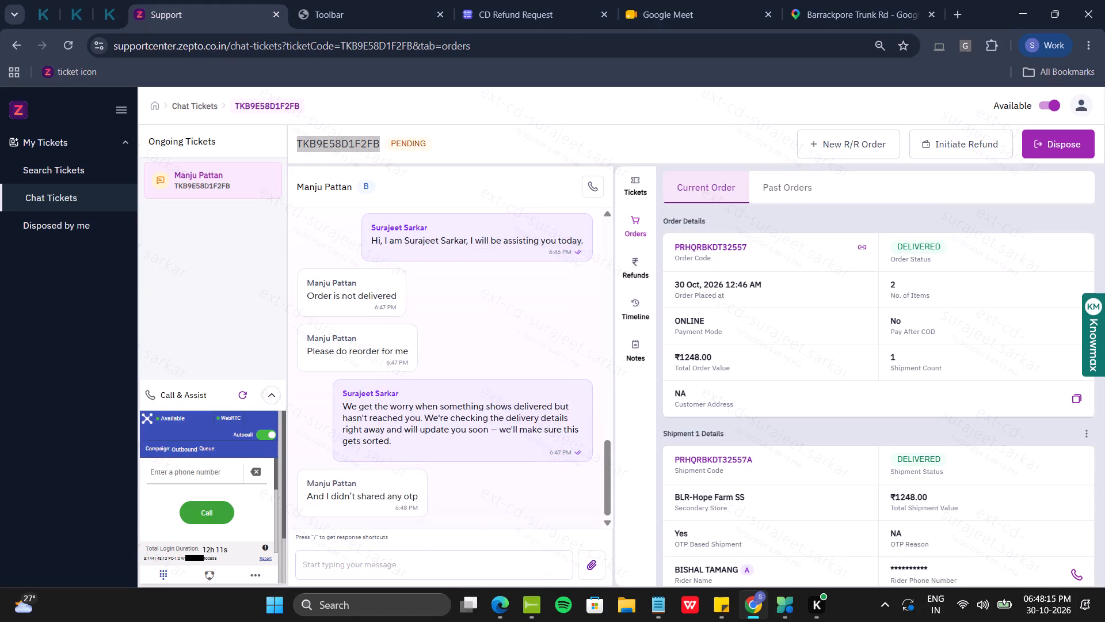
{"action": "scroll", "coordinate": [515, 378], "scroll_direction": "down", "scroll_amount": 9}
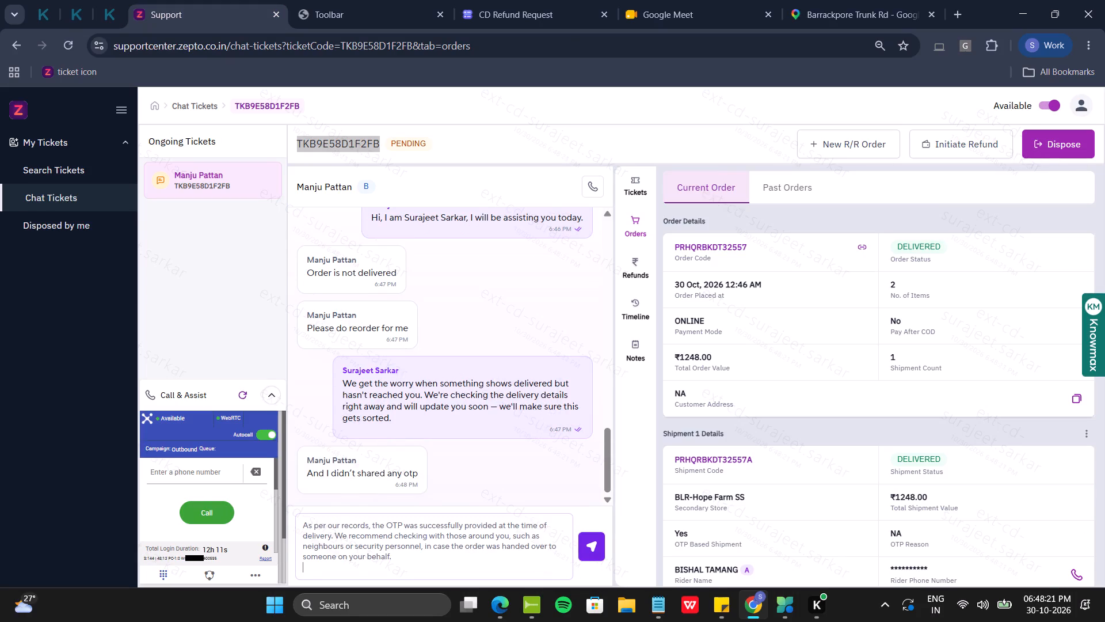
{"action": "key", "text": "Return"}
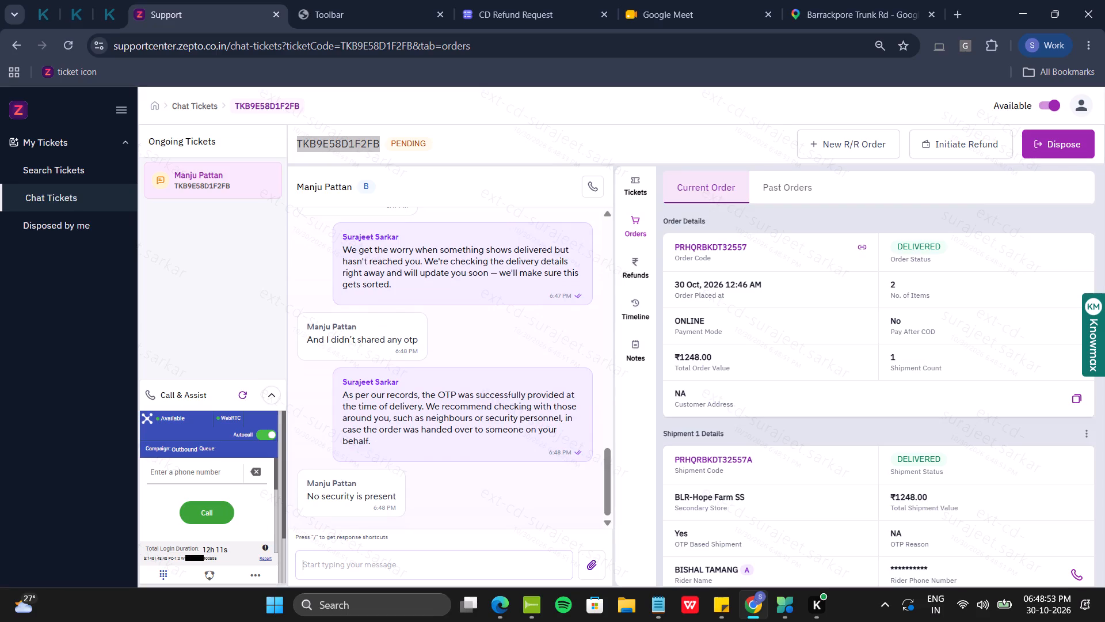
{"action": "left_click", "coordinate": [74, 4]}
{"action": "triple_click", "coordinate": [750, 426]}
{"action": "right_click", "coordinate": [750, 426]}
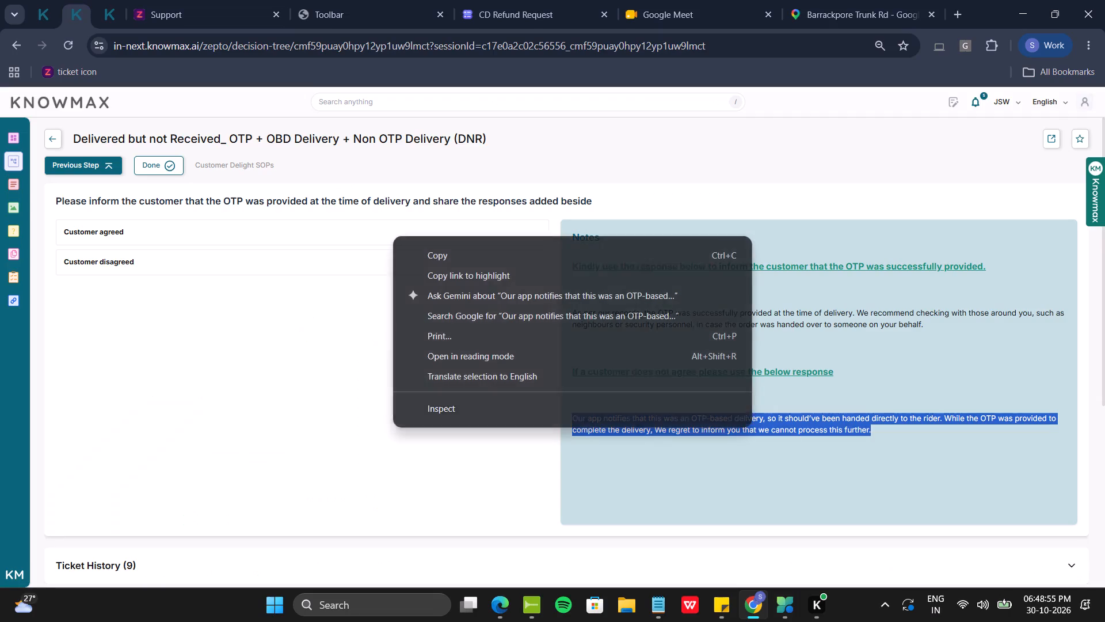
{"action": "left_click_drag", "start_coordinate": [526, 263], "coordinate": [510, 257]}
{"action": "left_click", "coordinate": [197, 0]}
{"action": "right_click", "coordinate": [435, 559]}
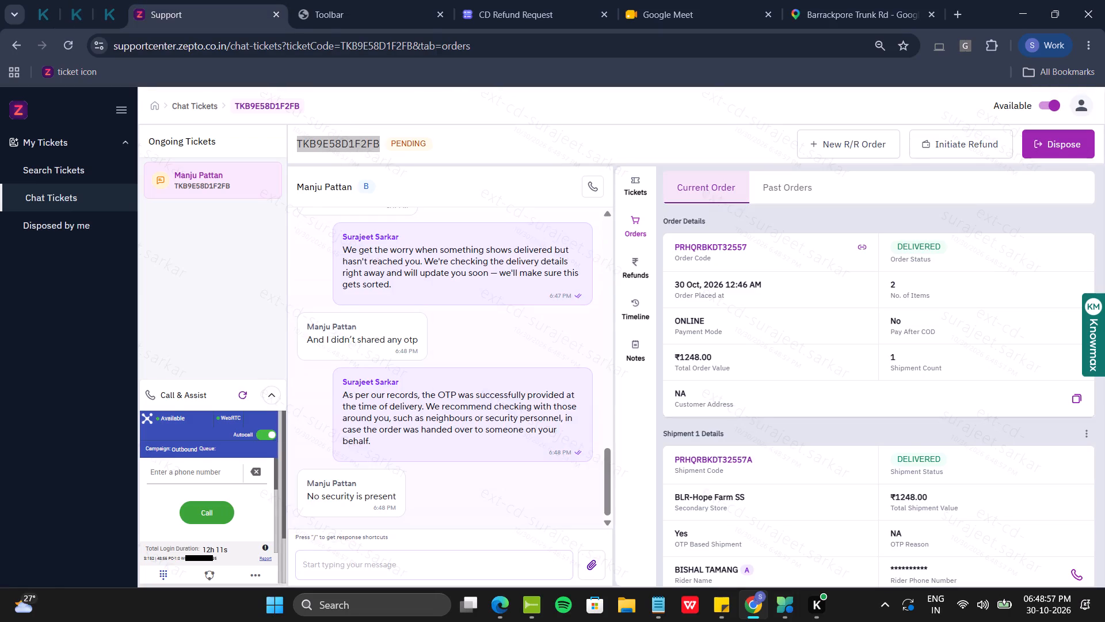
{"action": "left_click", "coordinate": [478, 412]}
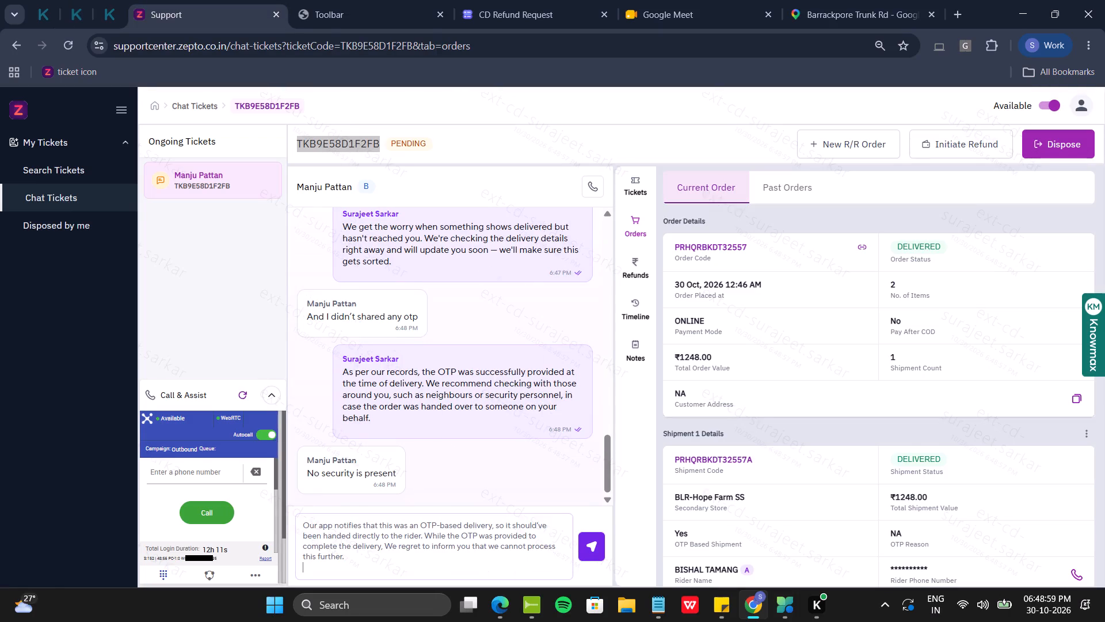
{"action": "left_click", "coordinate": [599, 544]}
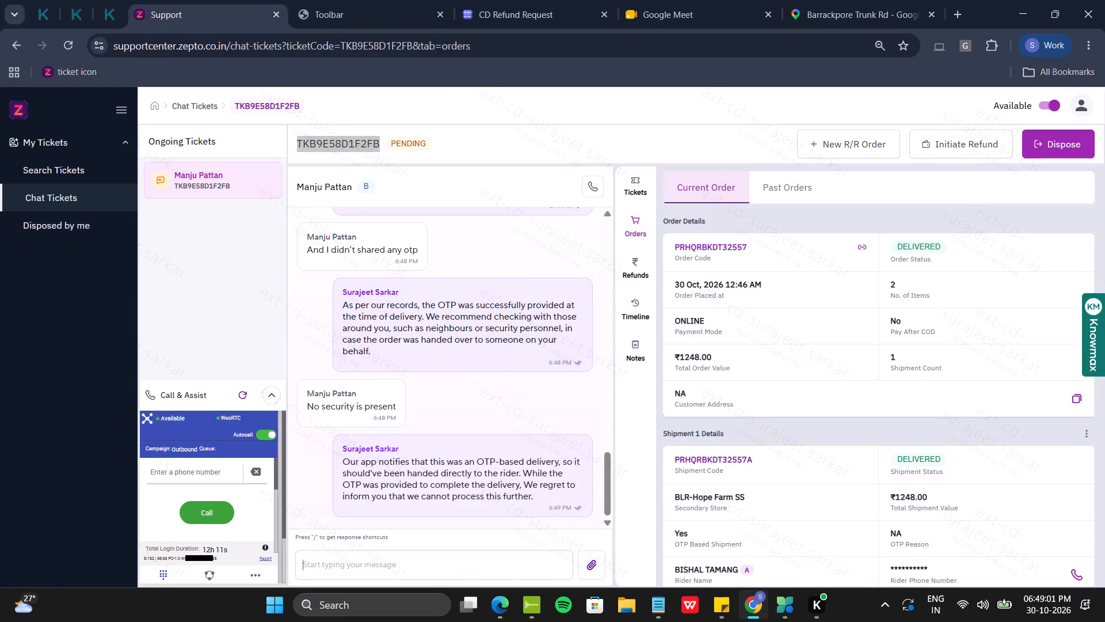
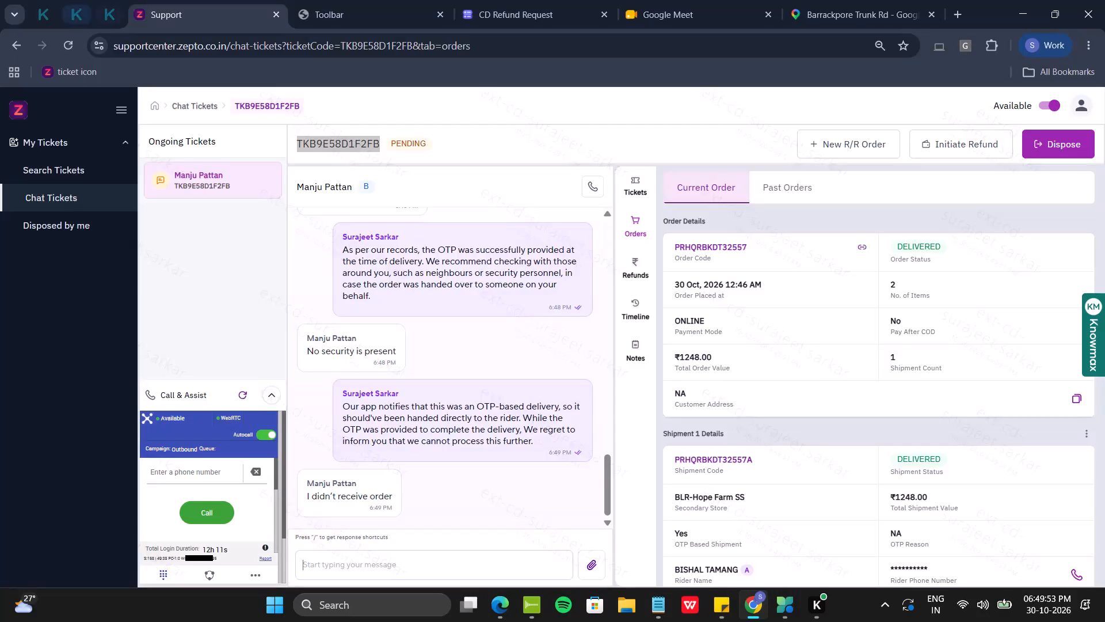
Answer the OTP-provided step of the second Knowmax page's DNR flow with Customer disagreed.
{"action": "left_click", "coordinate": [66, 16]}
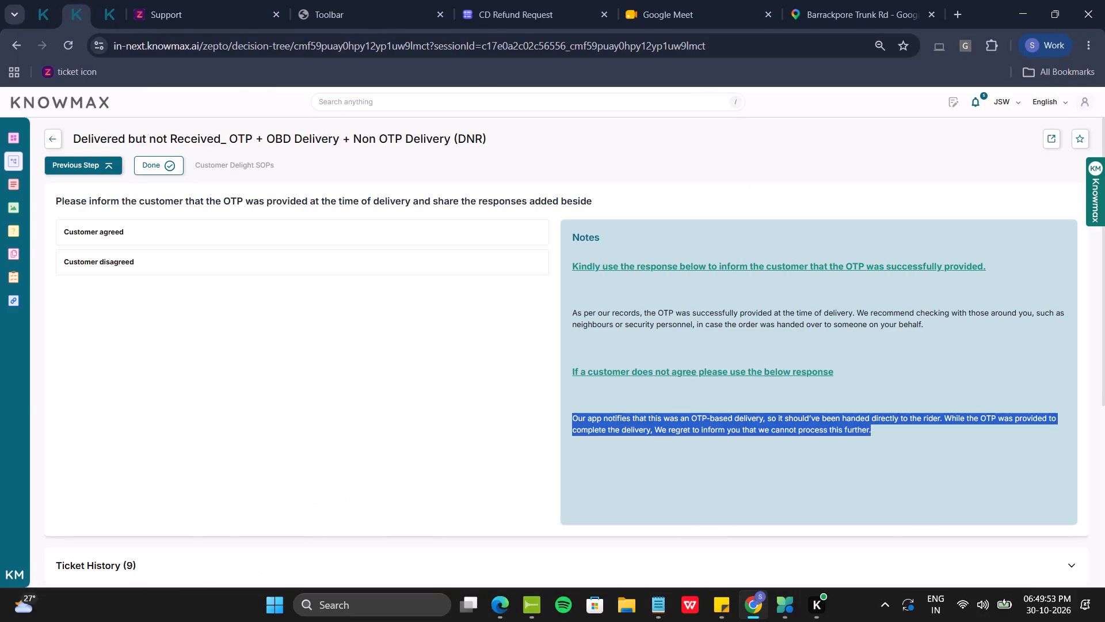
{"action": "left_click", "coordinate": [148, 265]}
{"action": "triple_click", "coordinate": [190, 286]}
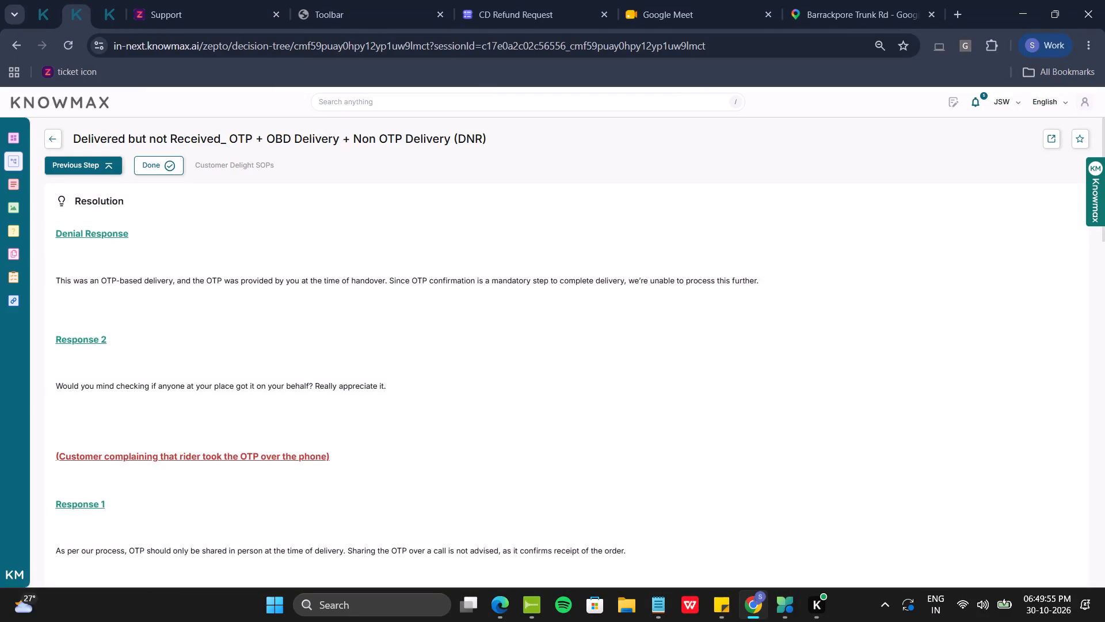
{"action": "right_click", "coordinate": [190, 286]}
{"action": "left_click", "coordinate": [237, 300]}
{"action": "left_click", "coordinate": [97, 0]}
{"action": "left_click", "coordinate": [165, 1]}
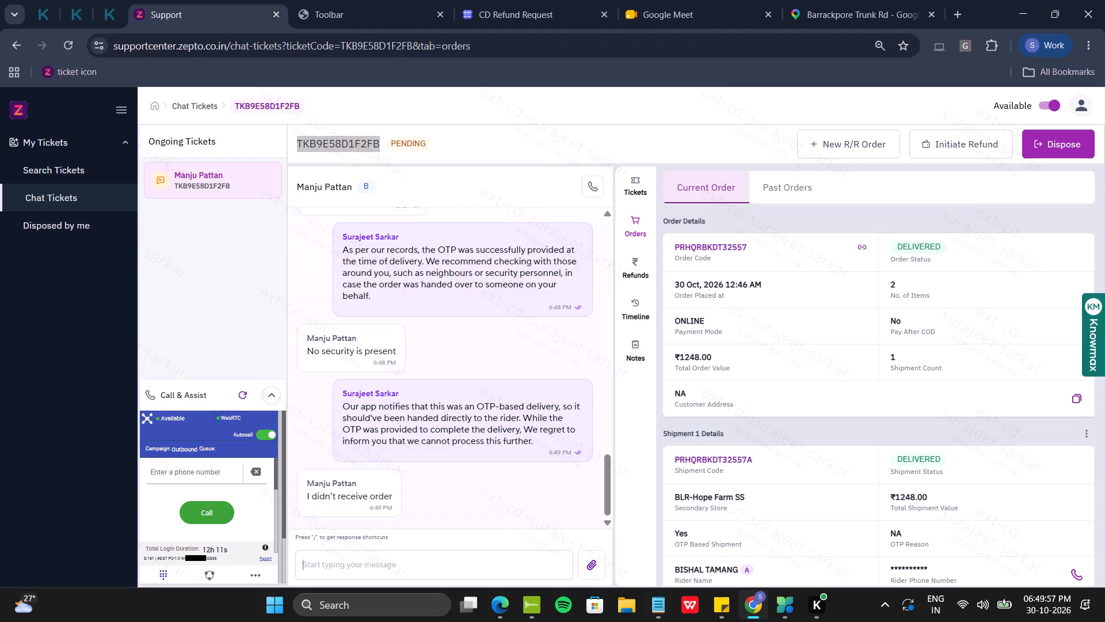
{"action": "right_click", "coordinate": [410, 566]}
{"action": "left_click", "coordinate": [465, 397]}
{"action": "left_click", "coordinate": [596, 556]}
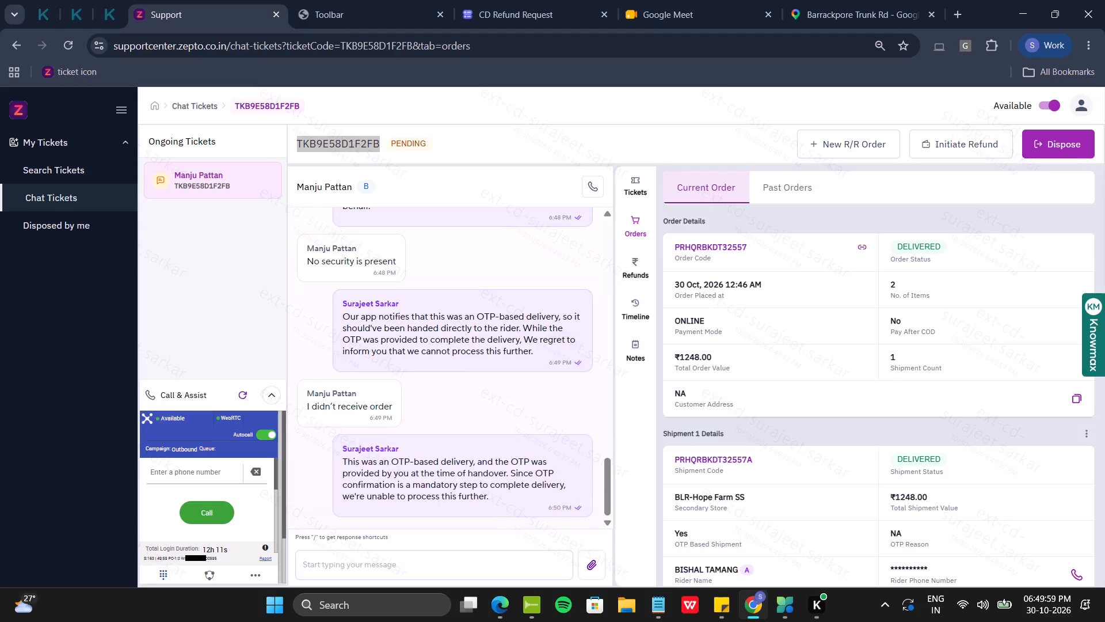
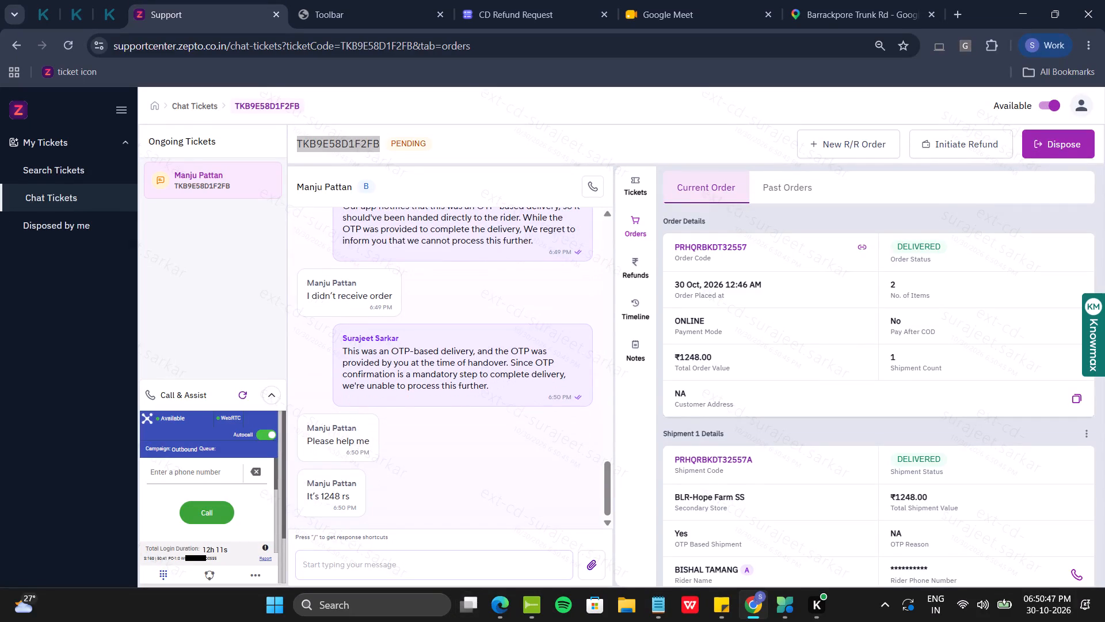
{"action": "left_click", "coordinate": [74, 0]}
{"action": "triple_click", "coordinate": [238, 385]}
{"action": "right_click", "coordinate": [238, 385]}
{"action": "left_click", "coordinate": [284, 405]}
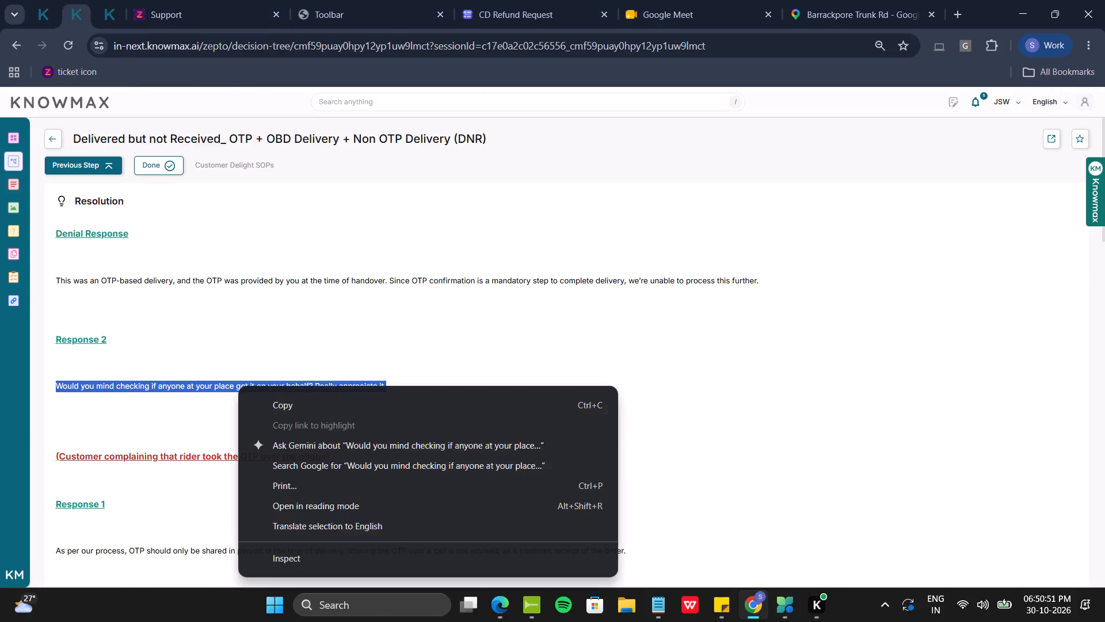
{"action": "left_click", "coordinate": [189, 0]}
{"action": "right_click", "coordinate": [470, 557]}
{"action": "left_click", "coordinate": [519, 380]}
{"action": "left_click", "coordinate": [539, 396]}
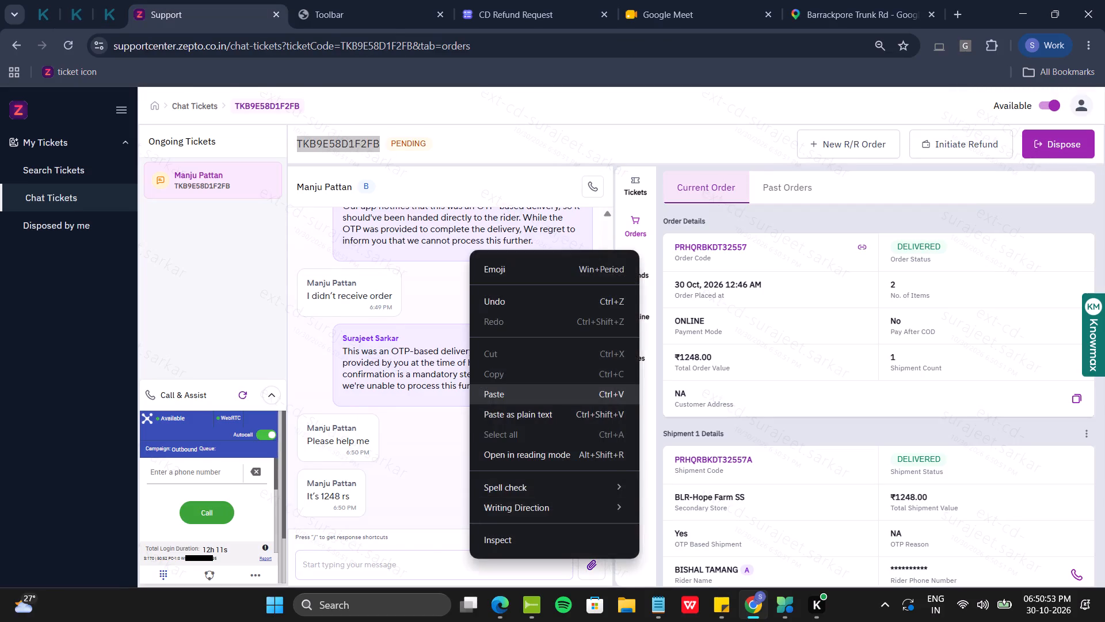
{"action": "left_click", "coordinate": [591, 552]}
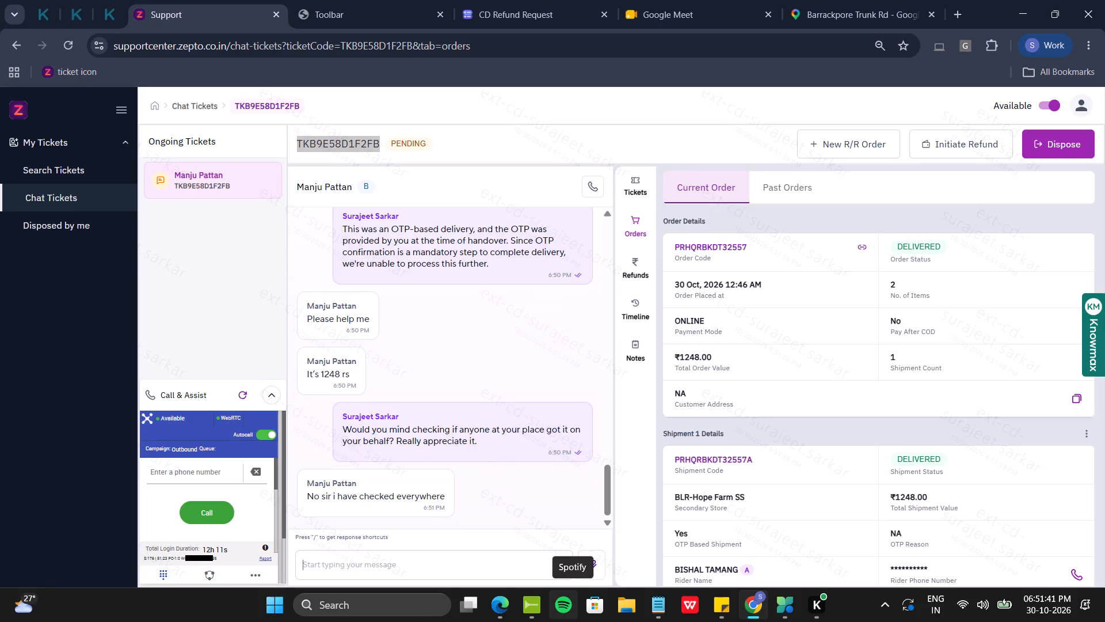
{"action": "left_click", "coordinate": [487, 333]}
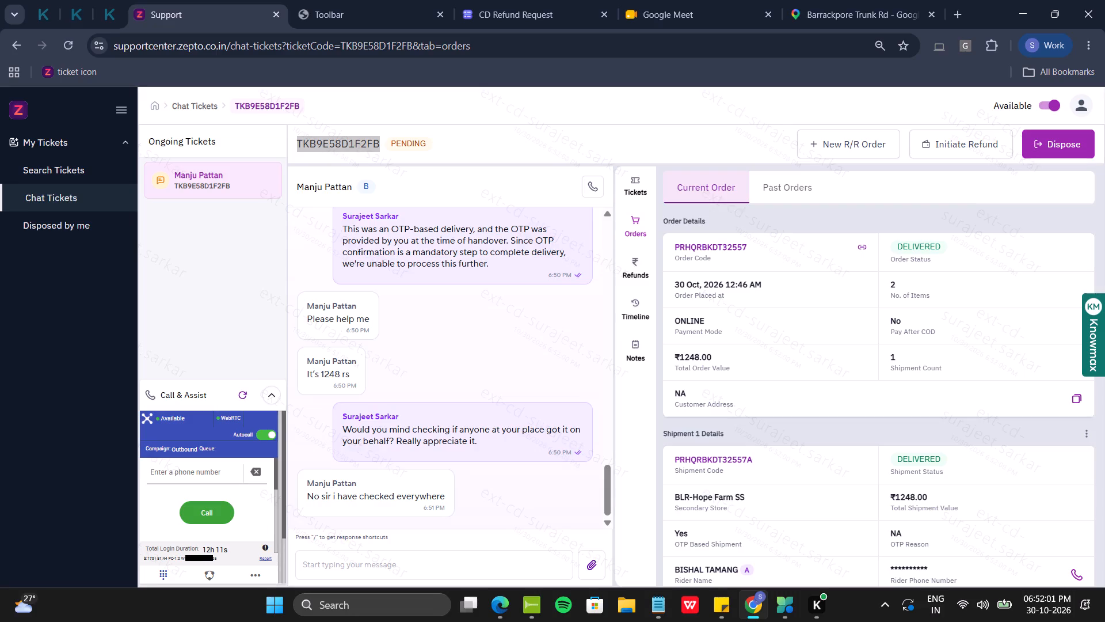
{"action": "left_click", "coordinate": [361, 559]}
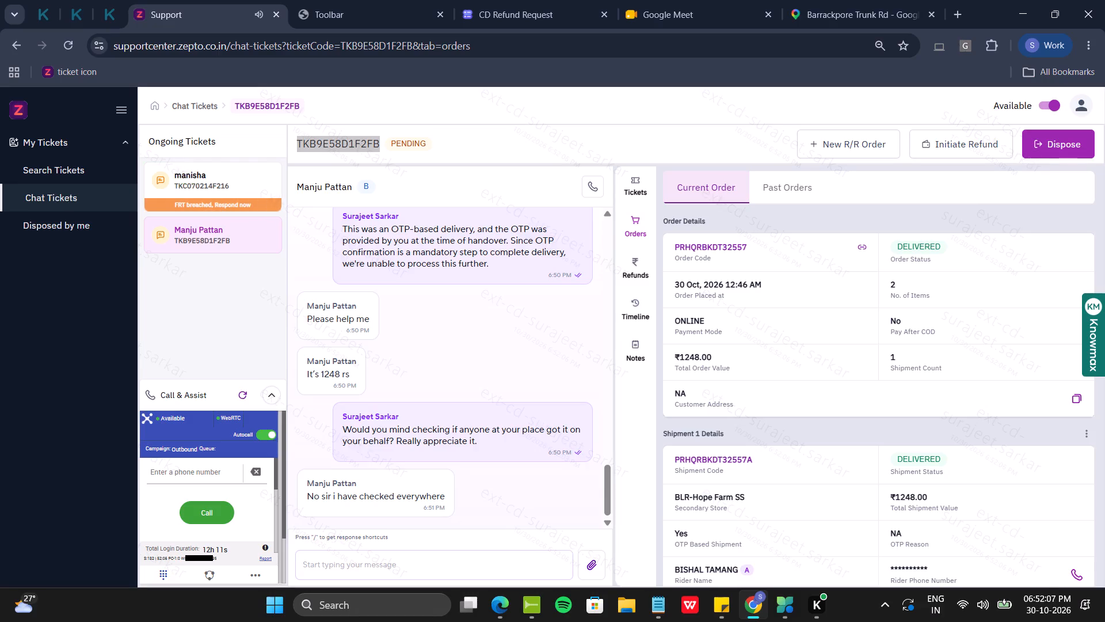
{"action": "left_click", "coordinate": [259, 214]}
{"action": "left_click", "coordinate": [251, 197]}
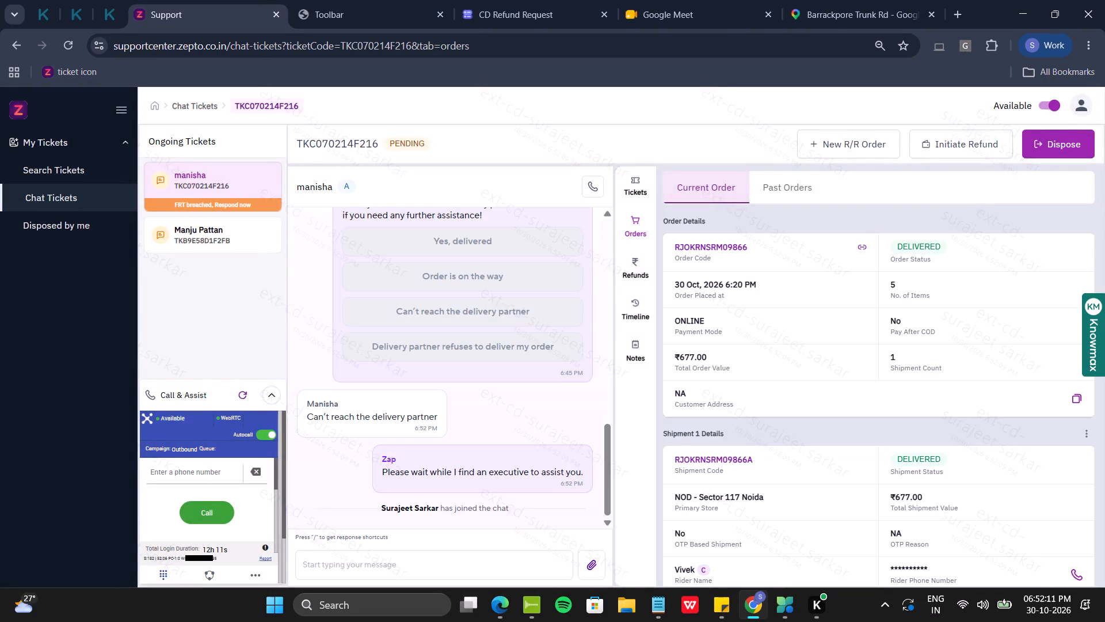
{"action": "left_click", "coordinate": [429, 570]}
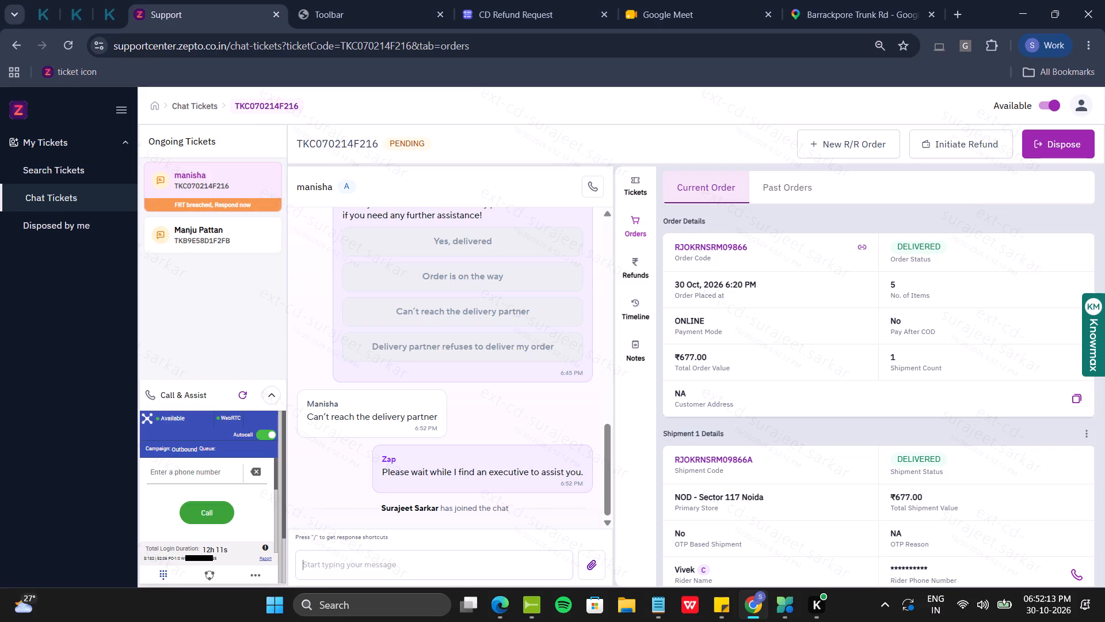
{"action": "key", "text": "super+v"}
{"action": "key", "text": "Left"}
{"action": "key", "text": "Return"}
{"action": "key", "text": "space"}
{"action": "key", "text": "ctrl+v"}
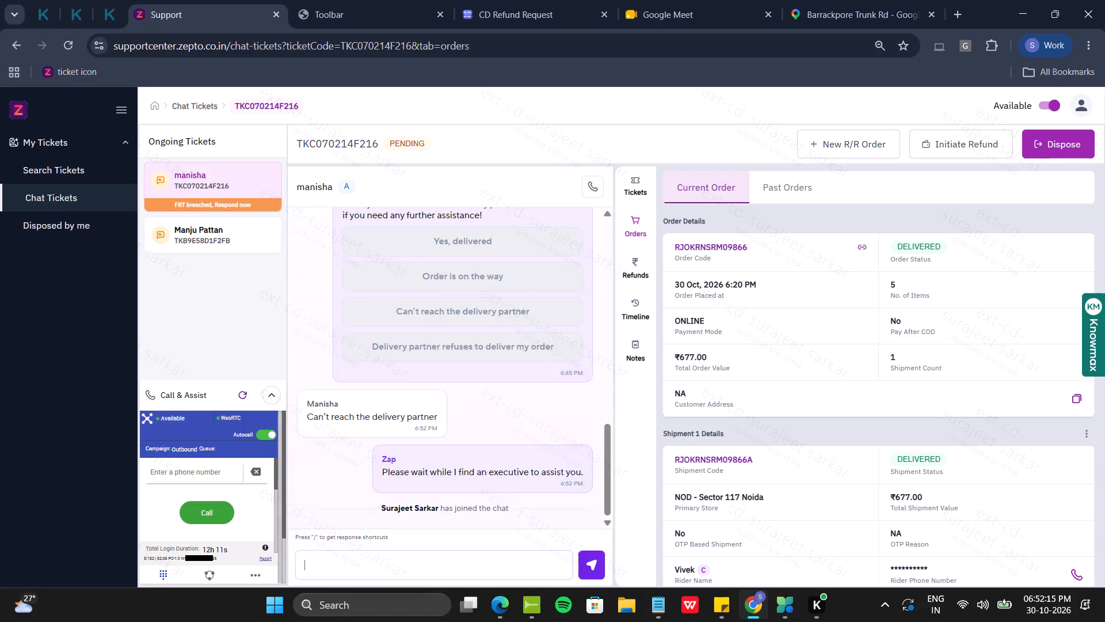
{"action": "key", "text": "Return"}
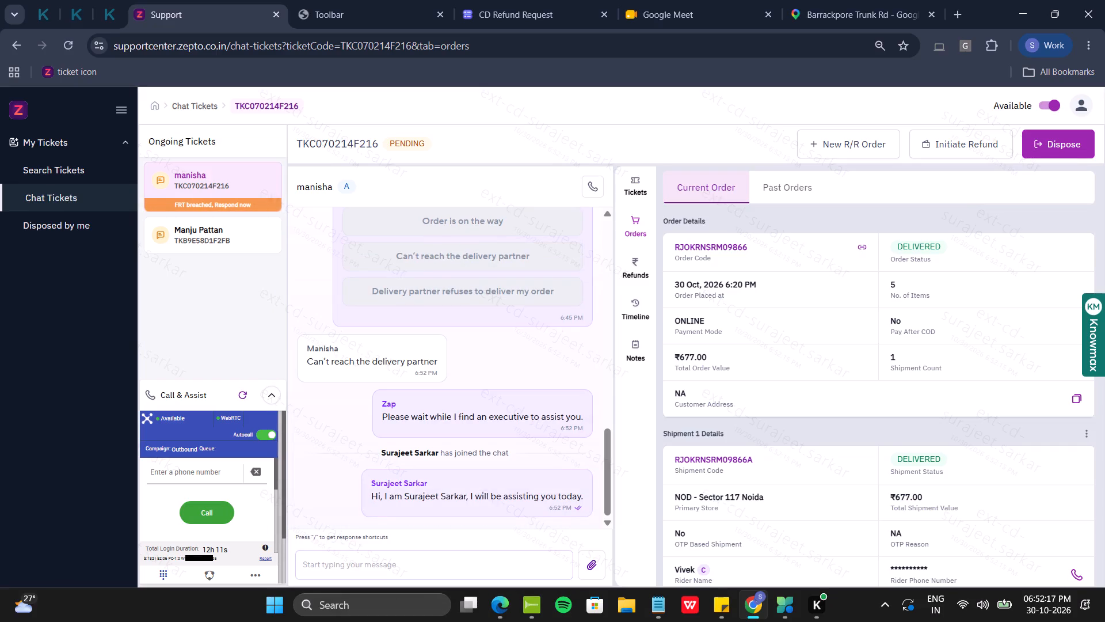
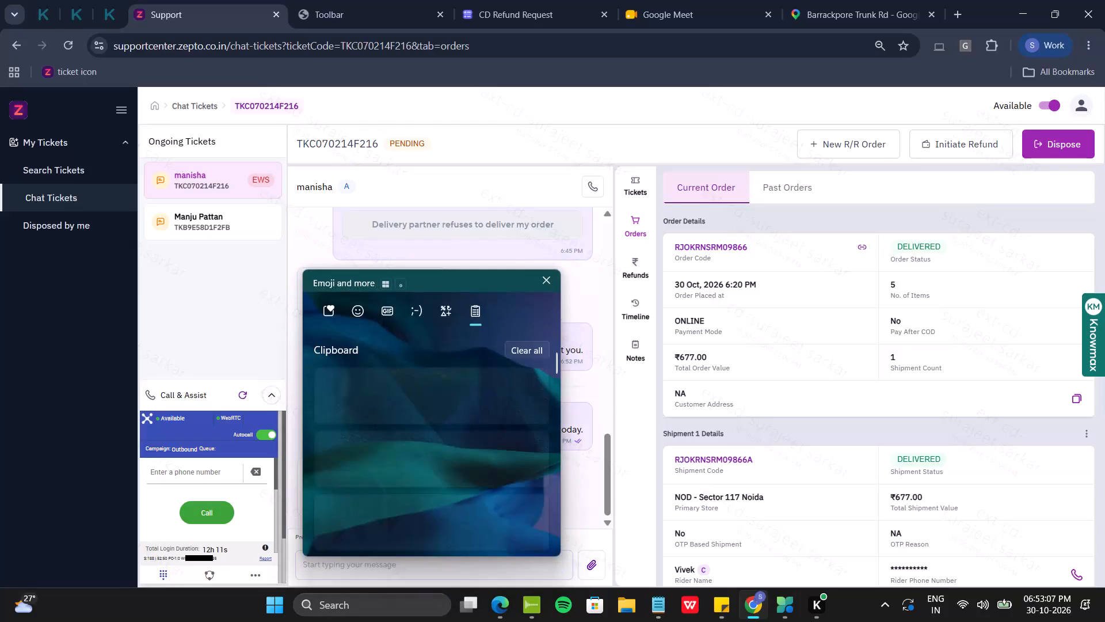
{"action": "key", "text": "Left"}
{"action": "key", "text": "Left"}
{"action": "key", "text": "Return"}
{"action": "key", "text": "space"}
{"action": "key", "text": "ctrl+v"}
{"action": "key", "text": "Return"}
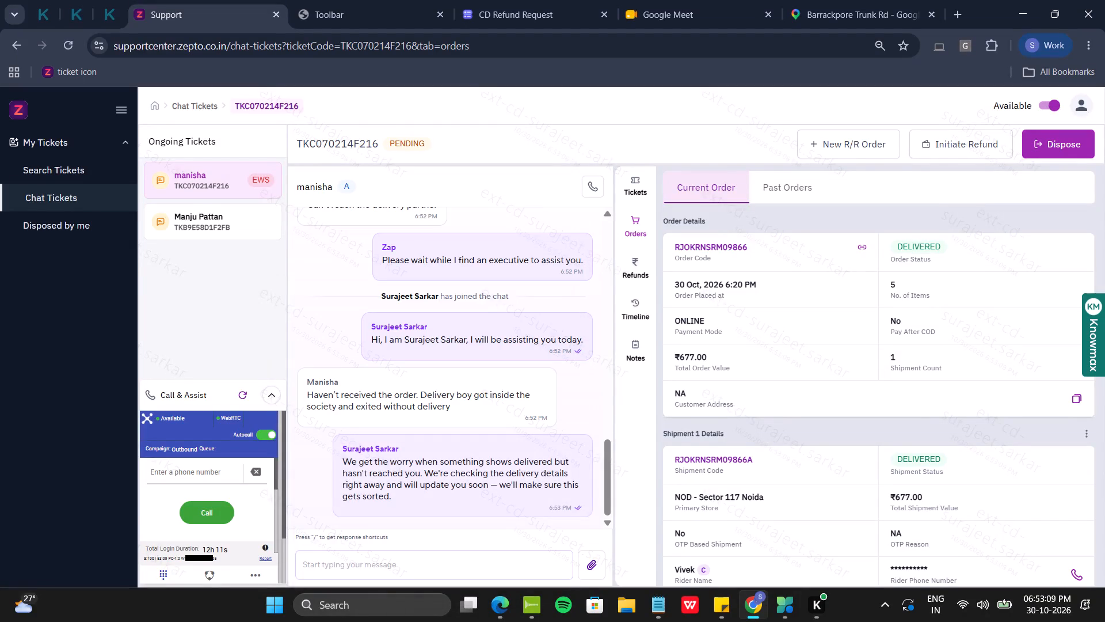
Copy Knowmax's Response 1 about sharing the OTP only in person at delivery, and send it in the TKB9E58D1F2FB chat.
{"action": "left_click", "coordinate": [220, 238]}
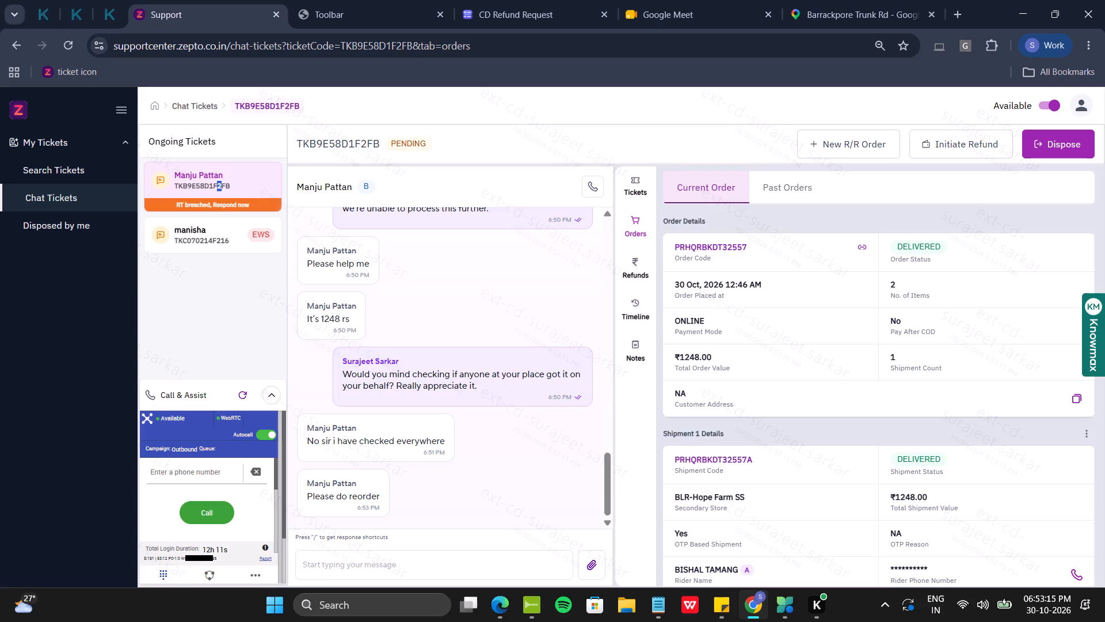
{"action": "left_click", "coordinate": [83, 0]}
{"action": "scroll", "coordinate": [248, 359], "scroll_direction": "down", "scroll_amount": 1}
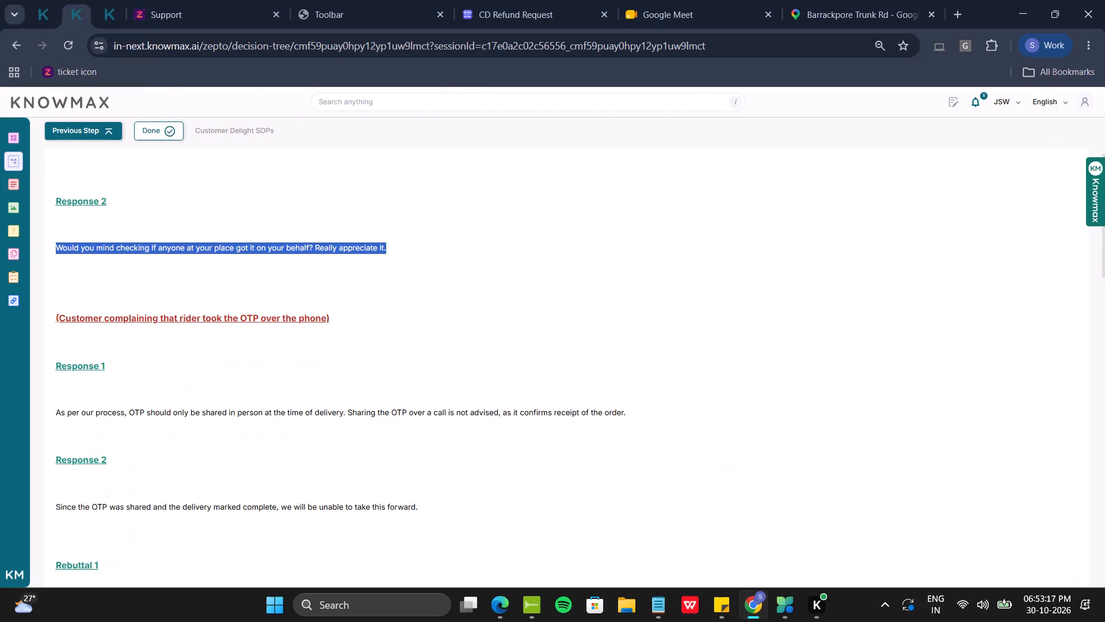
{"action": "triple_click", "coordinate": [270, 404]}
{"action": "key", "text": "ctrl+c"}
{"action": "left_click", "coordinate": [229, 0], "text": "ctrl"}
{"action": "left_click", "coordinate": [398, 560], "text": "ctrl"}
{"action": "key", "text": "ctrl+v"}
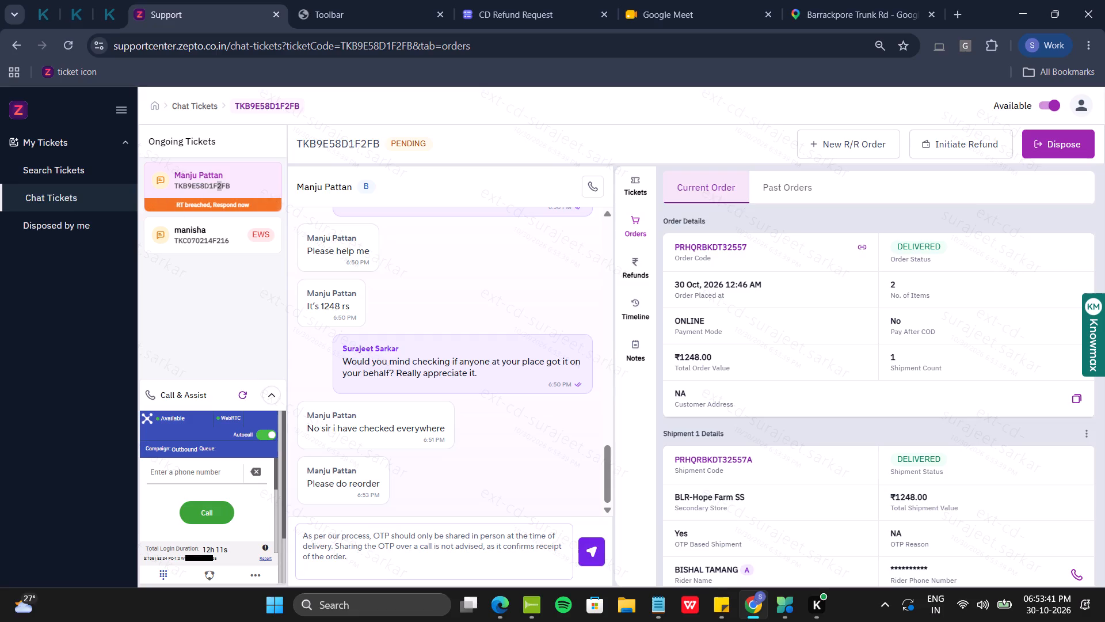
{"action": "left_click", "coordinate": [584, 558]}
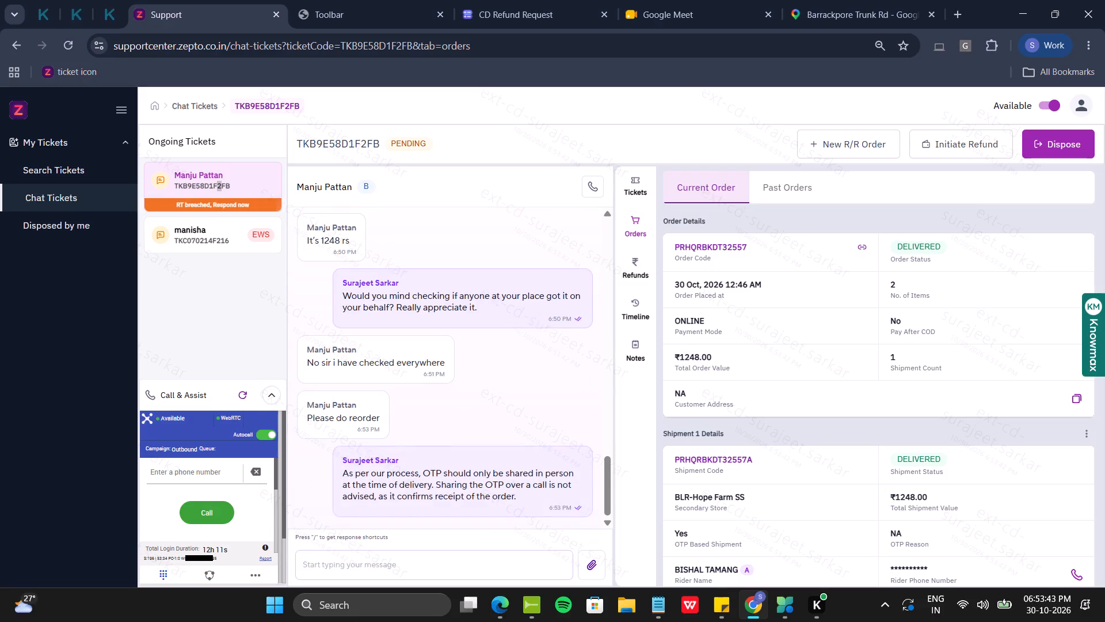
Review Knowmax's Response 2 and rebuttals for customers complaining that the rider took the OTP over the phone.
{"action": "left_click", "coordinate": [88, 10]}
{"action": "scroll", "coordinate": [277, 435], "scroll_direction": "down", "scroll_amount": 1}
{"action": "triple_click", "coordinate": [237, 359]}
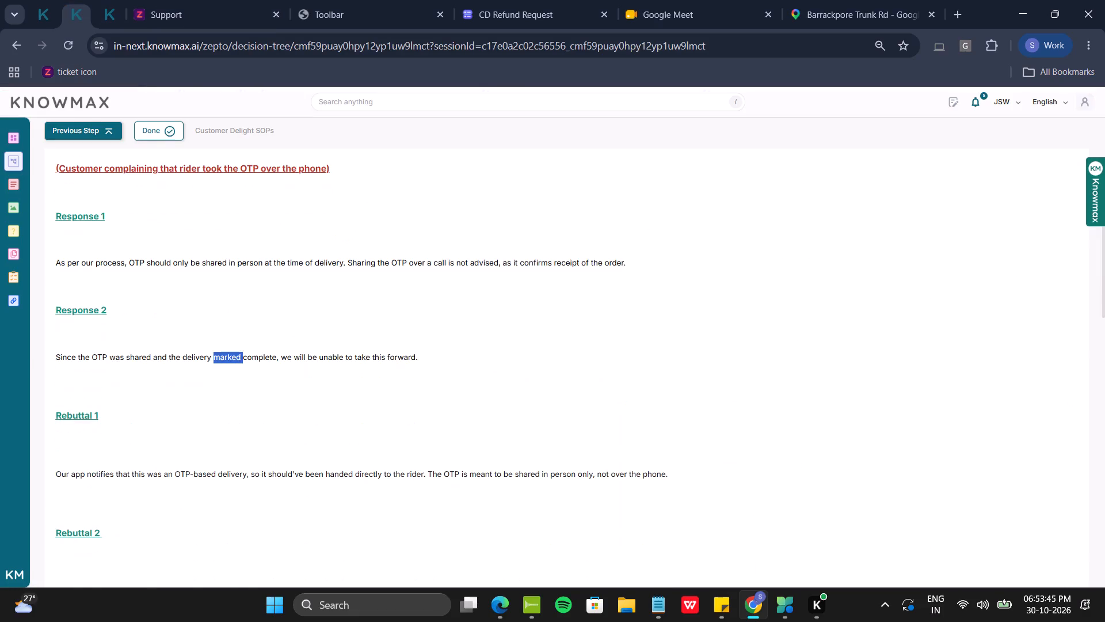
{"action": "left_click", "coordinate": [149, 0]}
{"action": "left_click", "coordinate": [67, 0]}
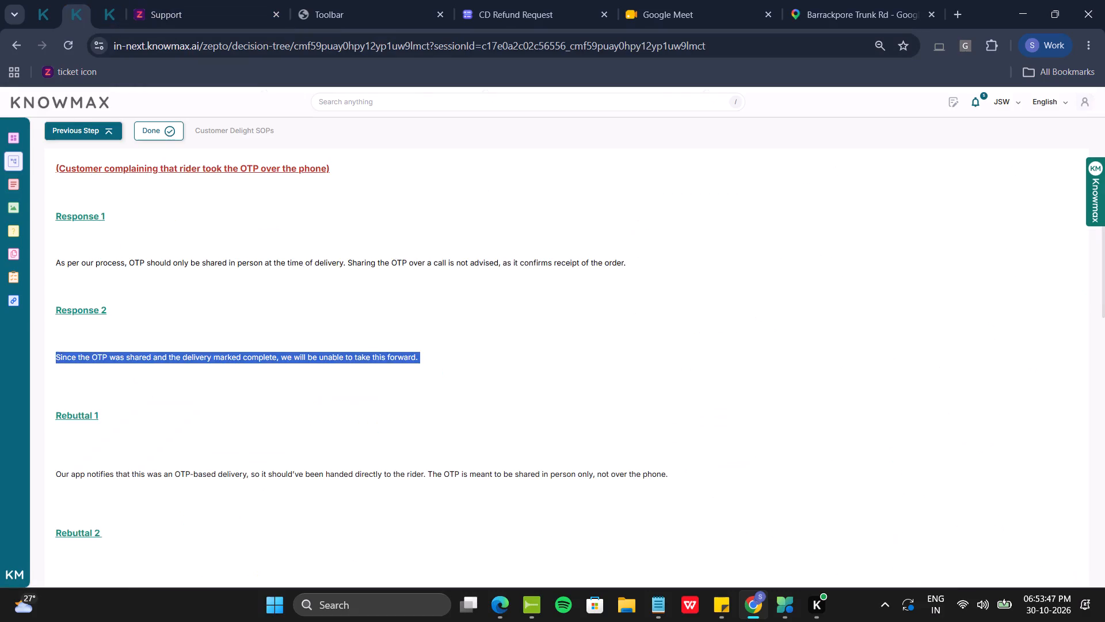
{"action": "scroll", "coordinate": [323, 401], "scroll_direction": "down", "scroll_amount": 3}
{"action": "scroll", "coordinate": [235, 389], "scroll_direction": "down", "scroll_amount": 1}
{"action": "left_click", "coordinate": [172, 0]}
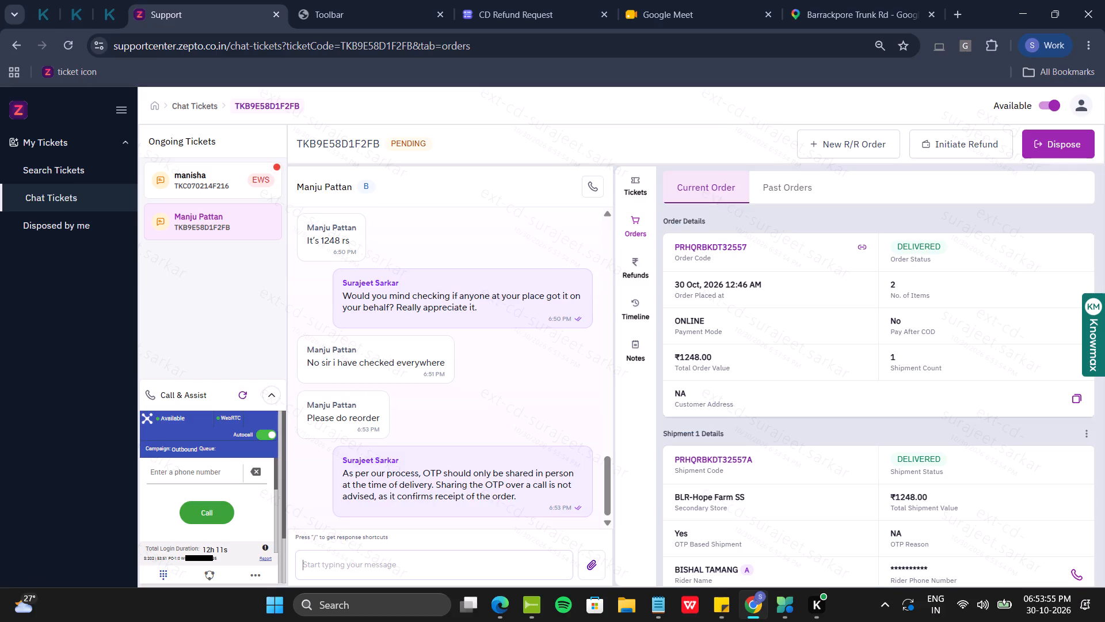
{"action": "left_click", "coordinate": [216, 179]}
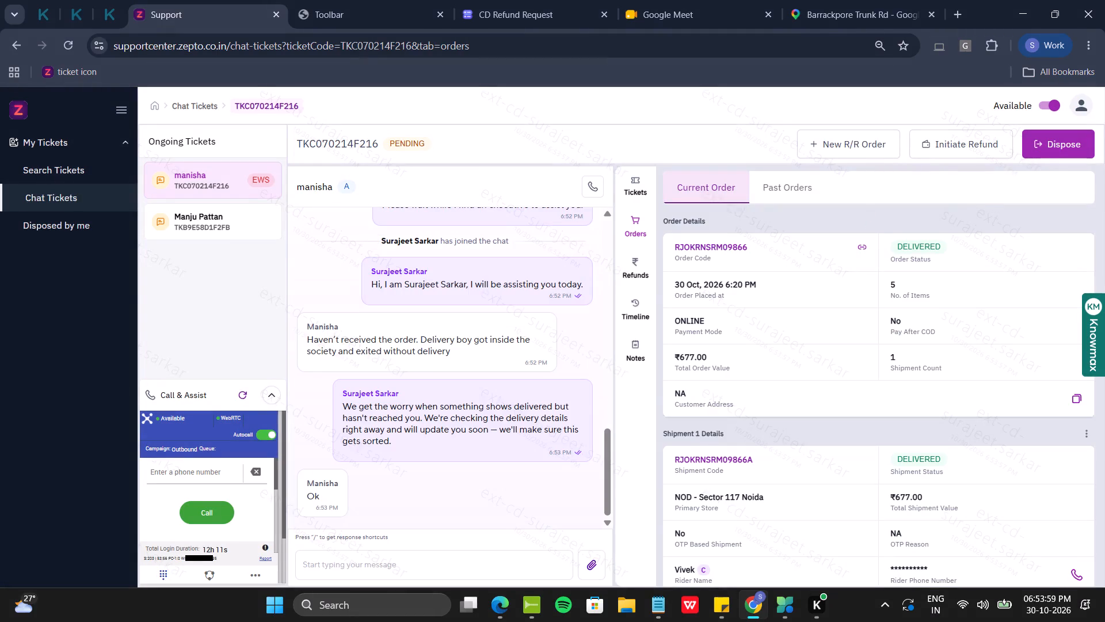
{"action": "left_click", "coordinate": [399, 563]}
{"action": "key", "text": "super+v"}
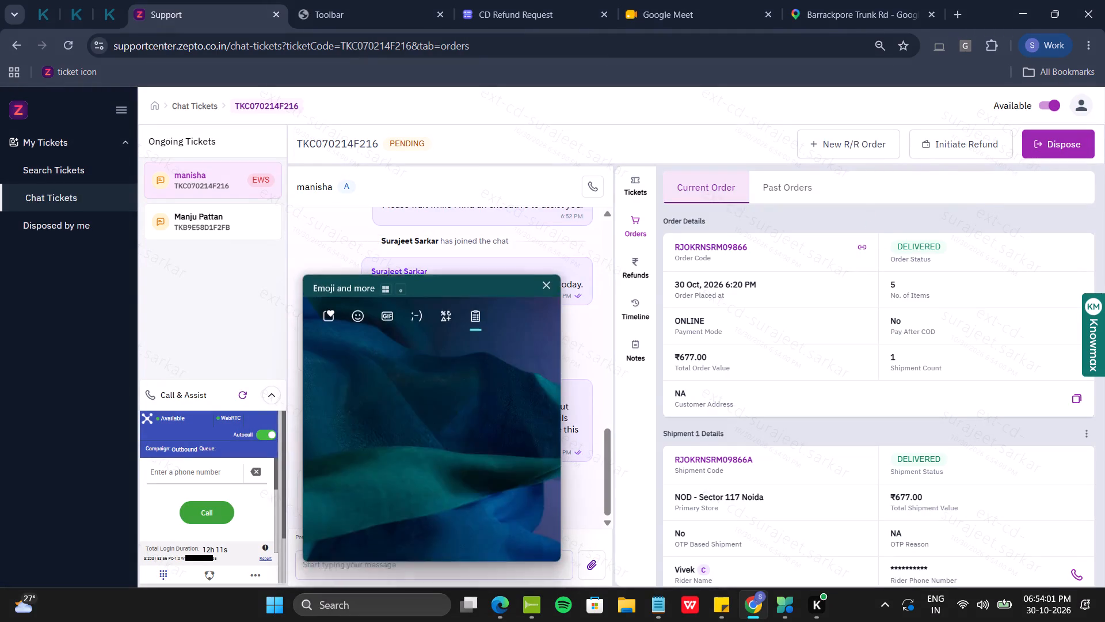
{"action": "key", "text": "Left"}
{"action": "key", "text": "Left"}
{"action": "key", "text": "Left"}
{"action": "key", "text": "Return"}
{"action": "key", "text": "ctrl+v"}
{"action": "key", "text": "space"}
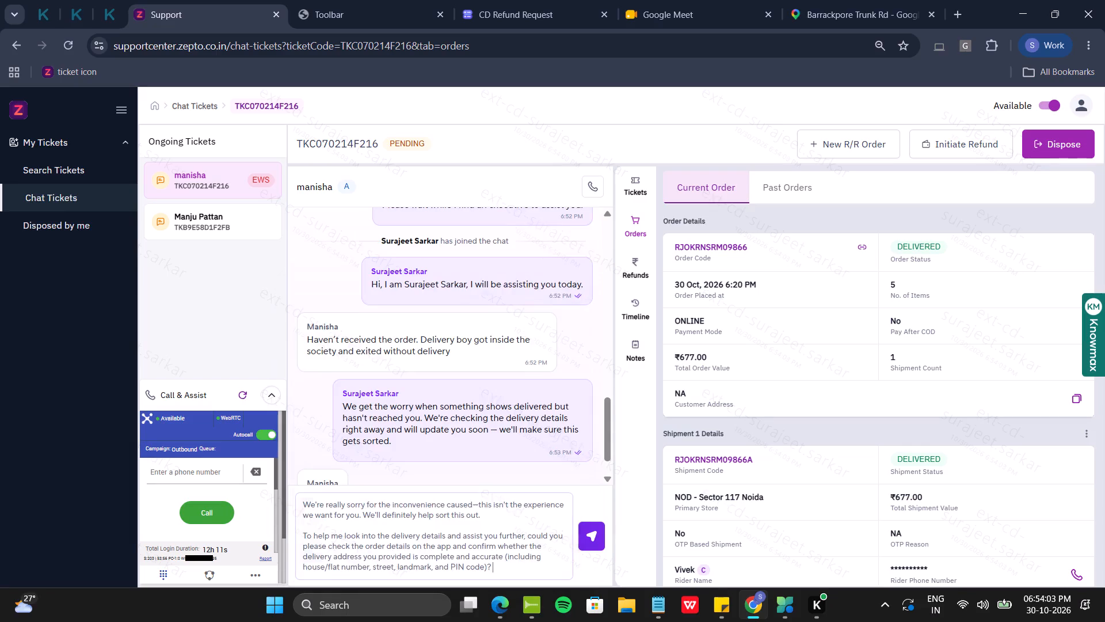
{"action": "key", "text": "Return"}
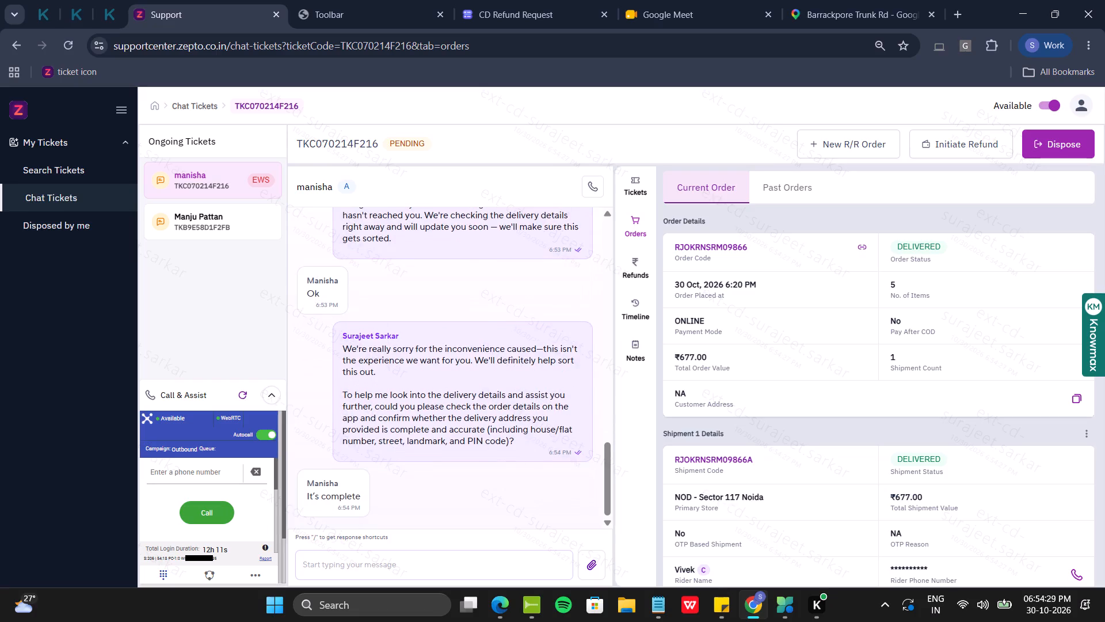
{"action": "left_click", "coordinate": [345, 566]}
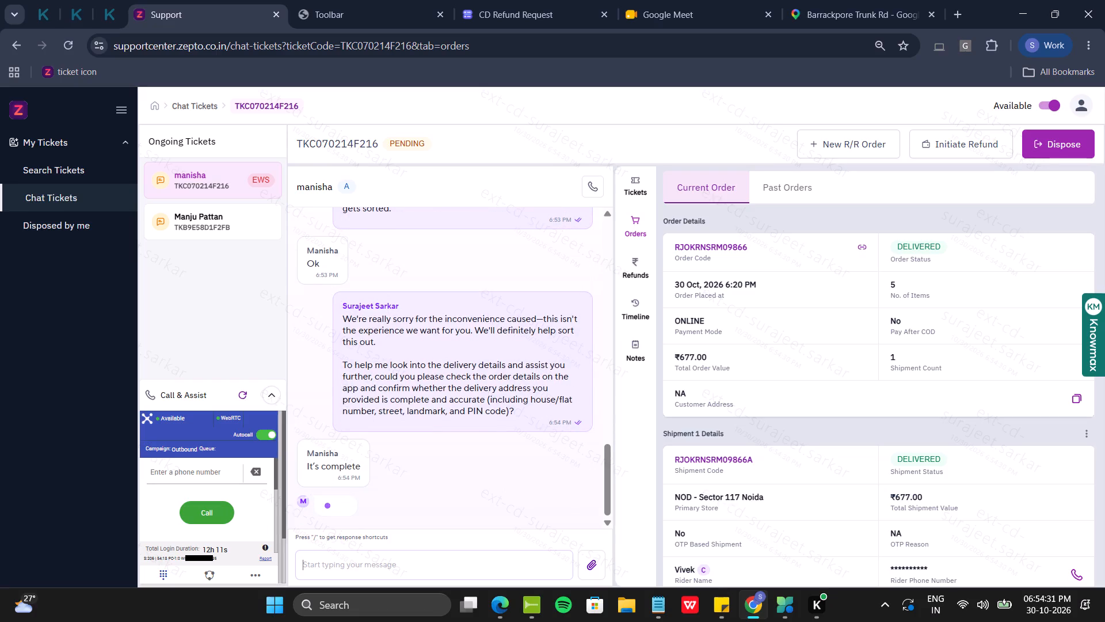
{"action": "key", "text": "super+v"}
{"action": "key", "text": "Left"}
{"action": "key", "text": "Left"}
{"action": "key", "text": "Left"}
{"action": "key", "text": "Left"}
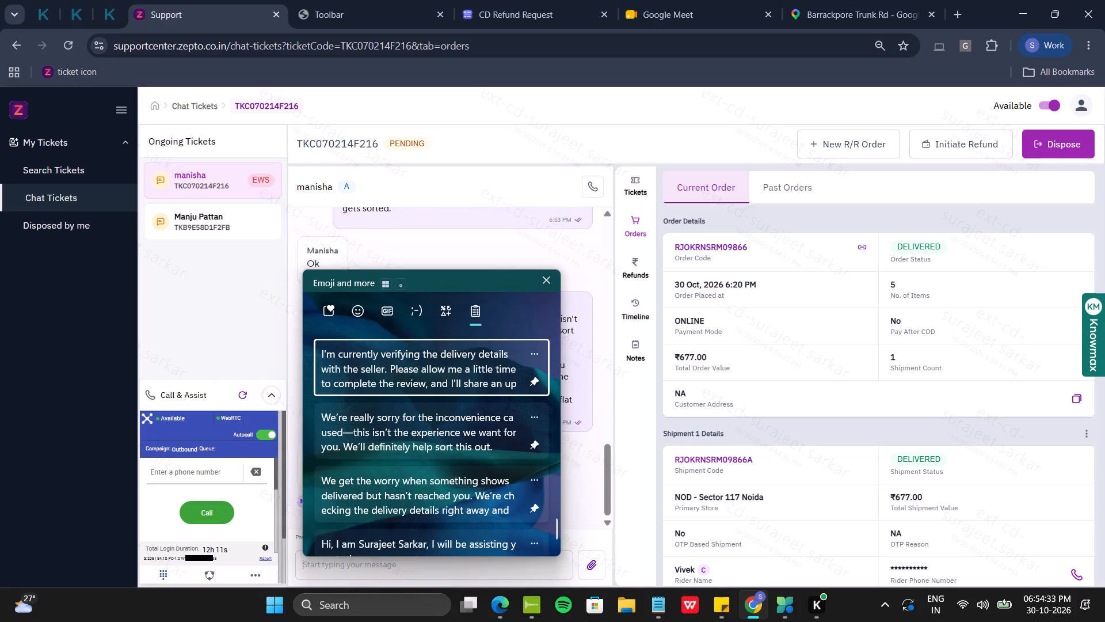
{"action": "key", "text": "Return"}
{"action": "key", "text": "ctrl+v"}
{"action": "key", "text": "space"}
{"action": "key", "text": "Return"}
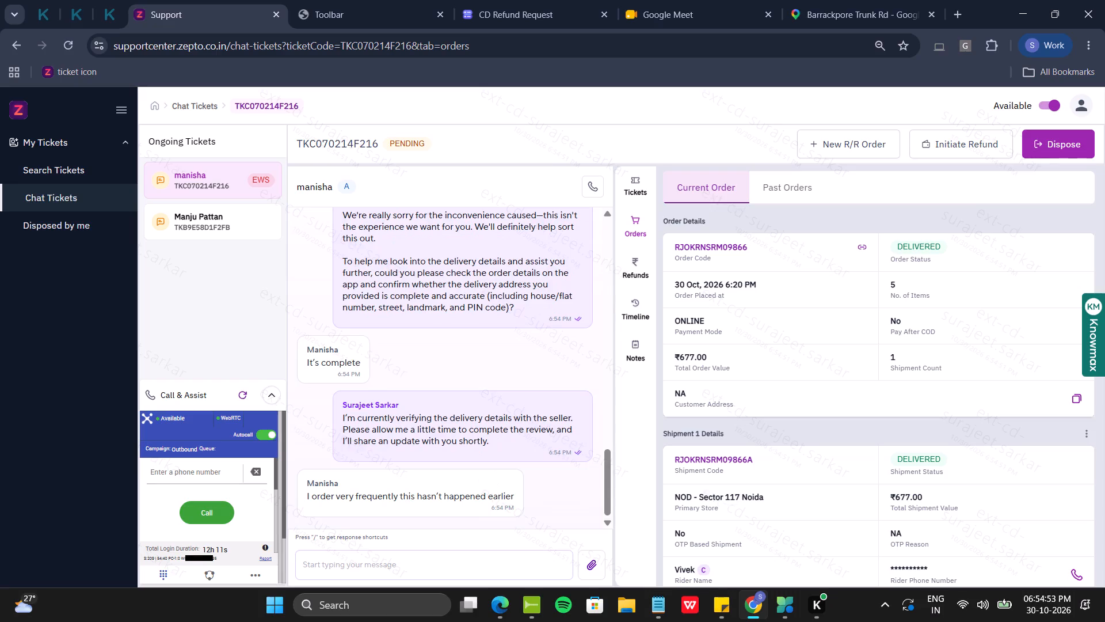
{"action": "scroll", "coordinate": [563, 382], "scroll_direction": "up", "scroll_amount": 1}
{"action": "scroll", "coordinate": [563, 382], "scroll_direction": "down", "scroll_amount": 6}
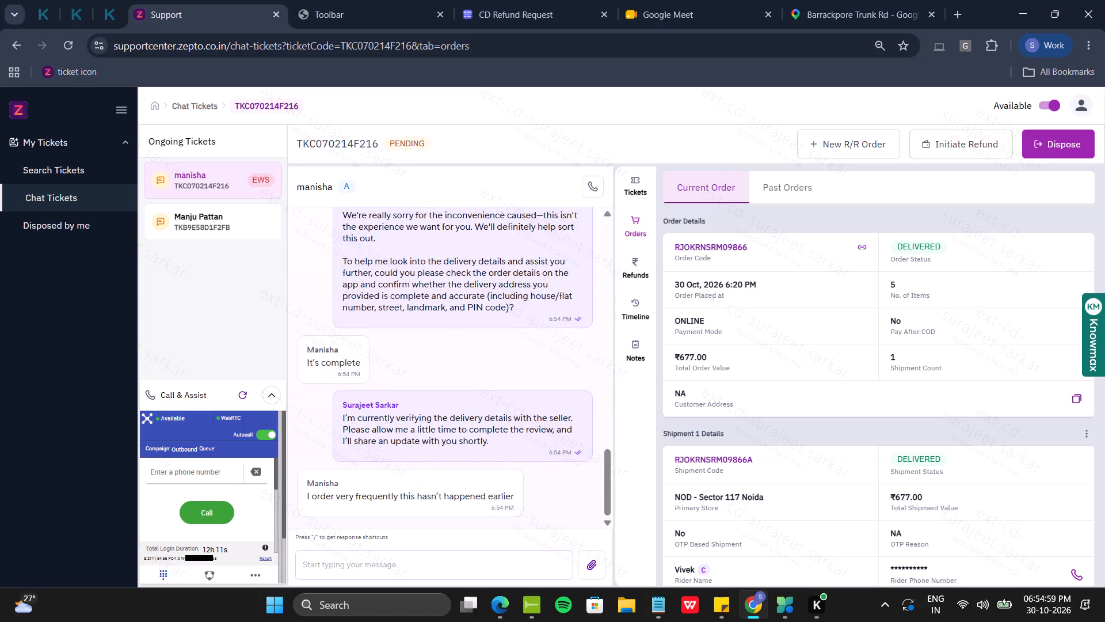
Return to chat ticket TKB9E58D1F2FB and make its message field ready for a reply.
{"action": "left_click", "coordinate": [230, 226]}
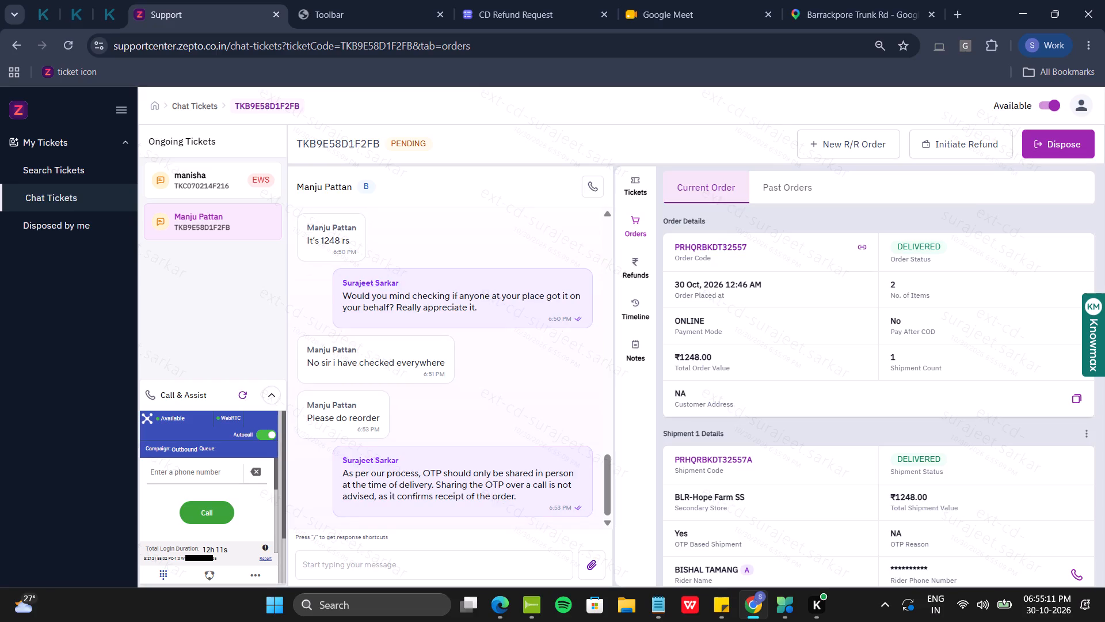
{"action": "left_click", "coordinate": [374, 552]}
{"action": "left_click", "coordinate": [1039, 615]}
{"action": "left_click", "coordinate": [578, 416]}
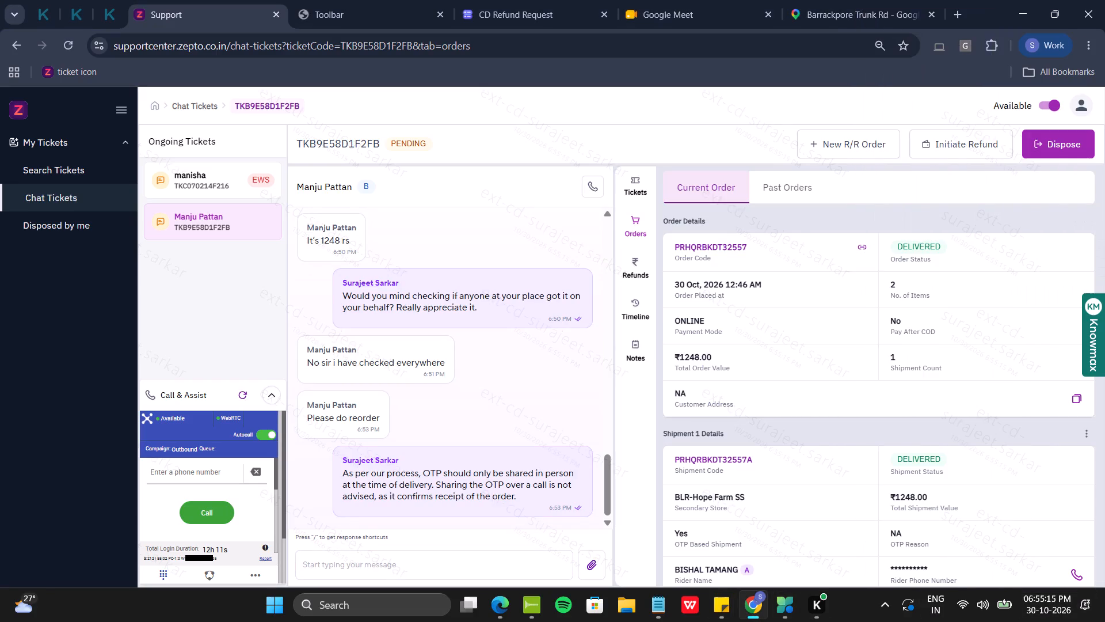
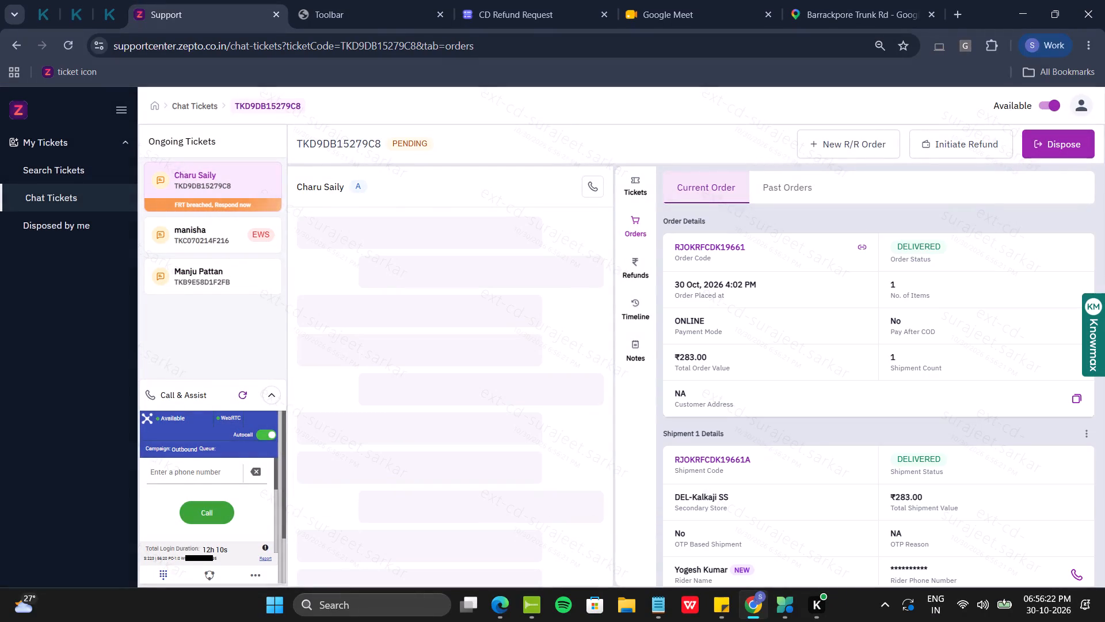
{"action": "left_click", "coordinate": [384, 567]}
{"action": "left_click", "coordinate": [384, 567]}
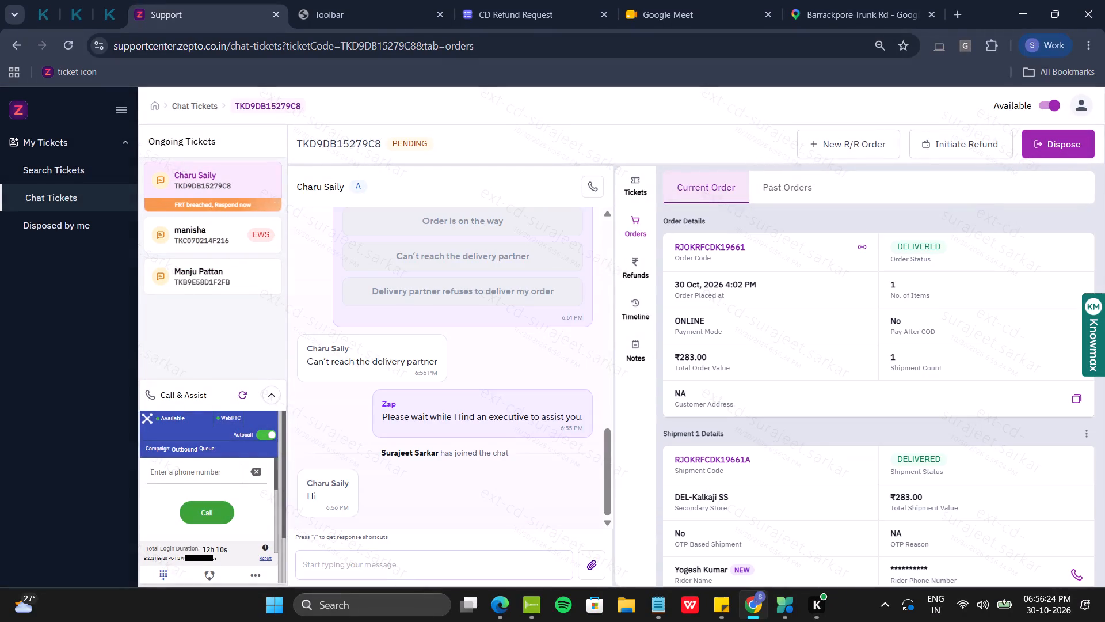
{"action": "key", "text": "super+v"}
{"action": "key", "text": "Left"}
{"action": "key", "text": "Return"}
{"action": "key", "text": "ctrl+v"}
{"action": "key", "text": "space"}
{"action": "key", "text": "Return"}
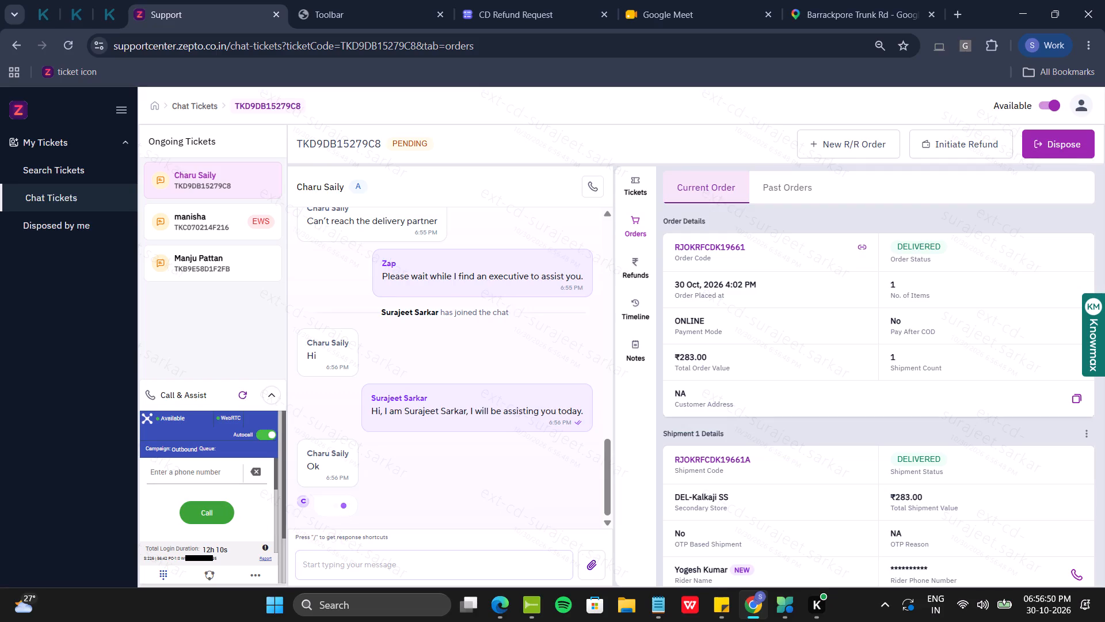
{"action": "left_click", "coordinate": [237, 251]}
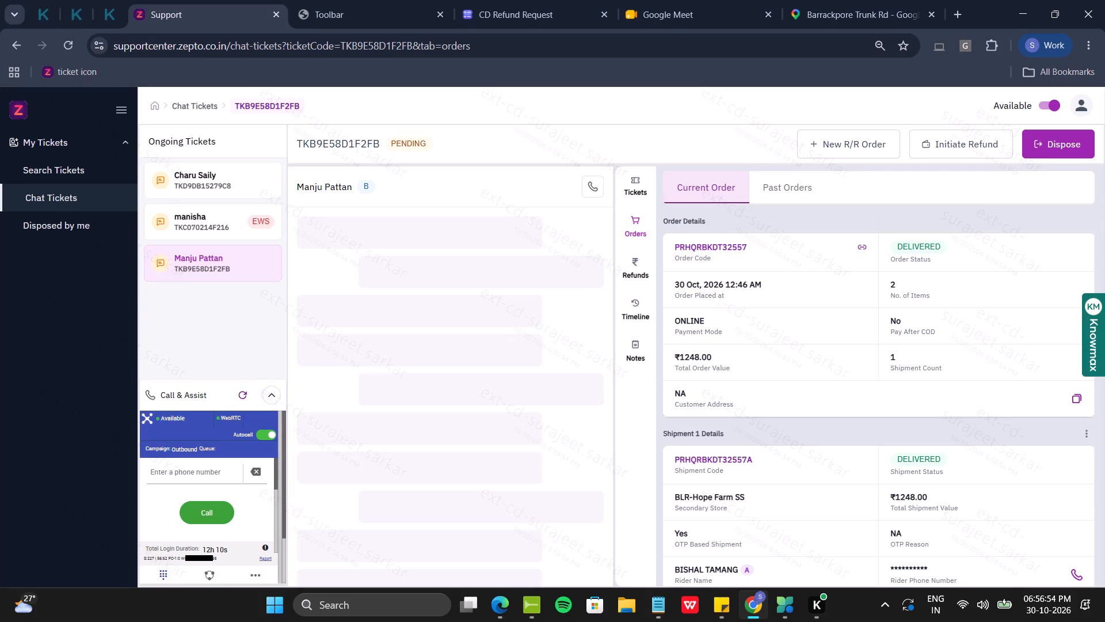
{"action": "left_click", "coordinate": [78, 0]}
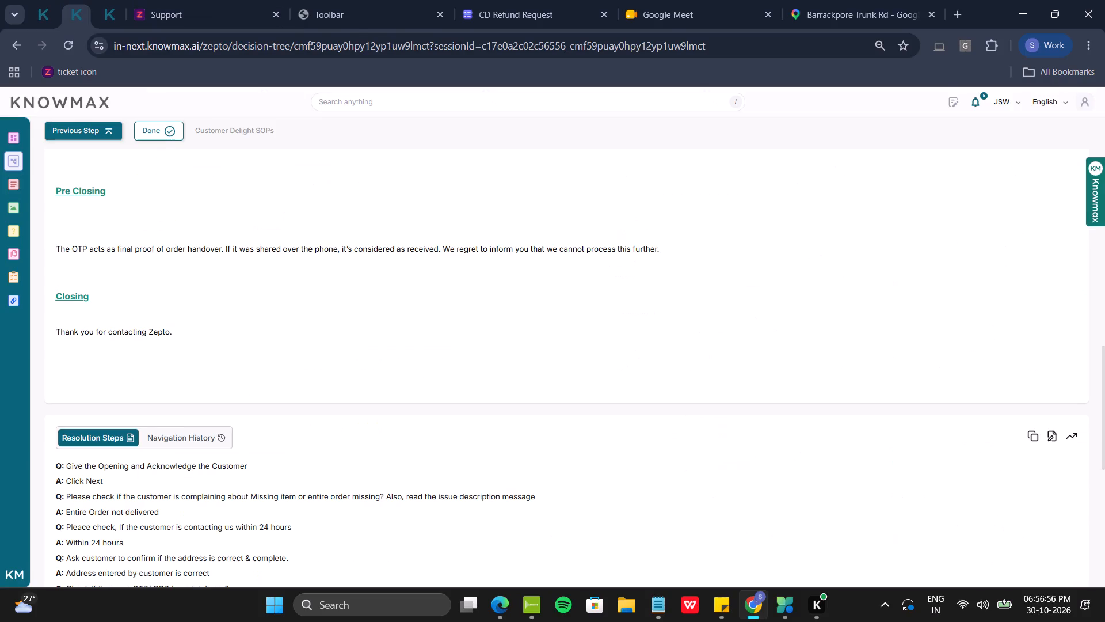
{"action": "scroll", "coordinate": [231, 266], "scroll_direction": "up", "scroll_amount": 1}
{"action": "scroll", "coordinate": [231, 266], "scroll_direction": "down", "scroll_amount": 2}
{"action": "triple_click", "coordinate": [118, 185]}
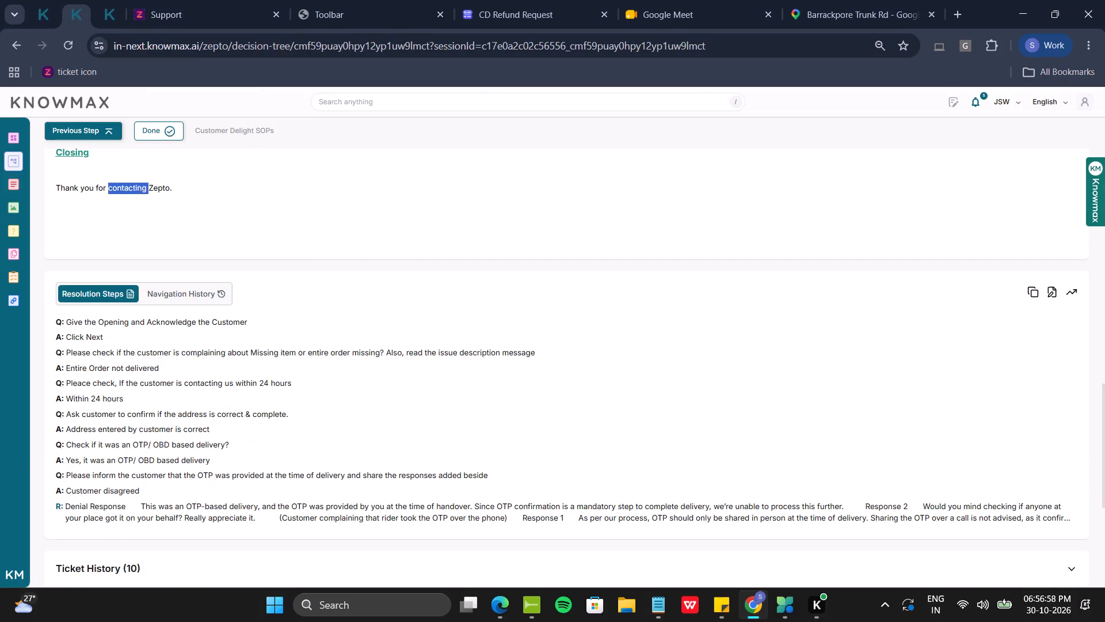
{"action": "right_click", "coordinate": [118, 185]}
{"action": "left_click", "coordinate": [153, 203]}
{"action": "left_click", "coordinate": [147, 0]}
{"action": "right_click", "coordinate": [393, 569]}
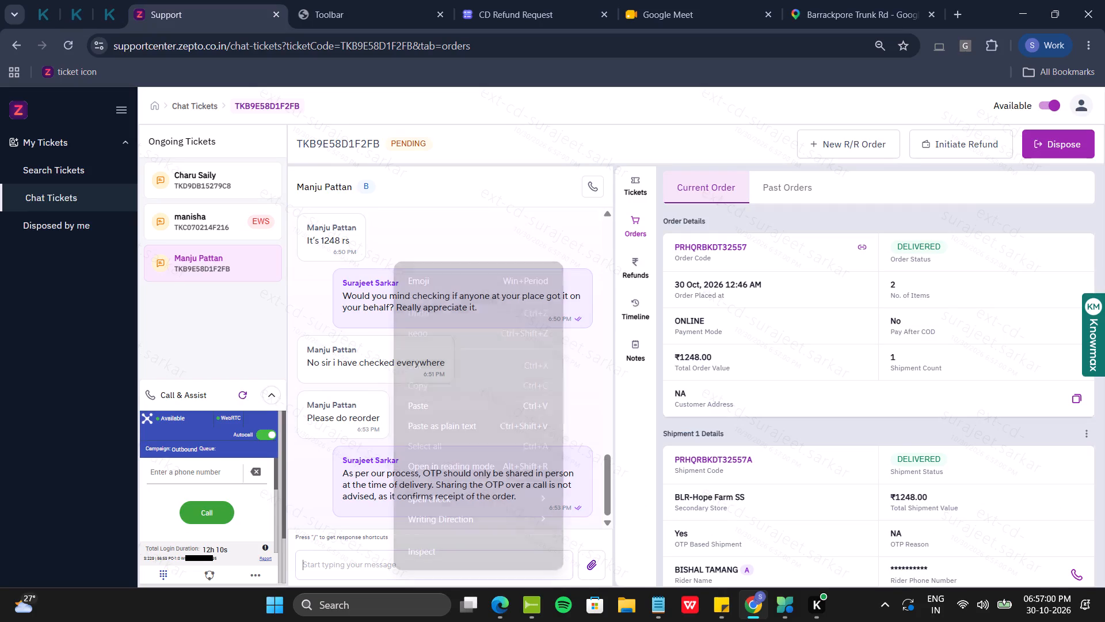
{"action": "left_click", "coordinate": [442, 425]}
Prefix the closing reply with the customer's first name and a comma, lowercase "thank", and send it.
{"action": "double_click", "coordinate": [310, 179]}
{"action": "right_click", "coordinate": [310, 179]}
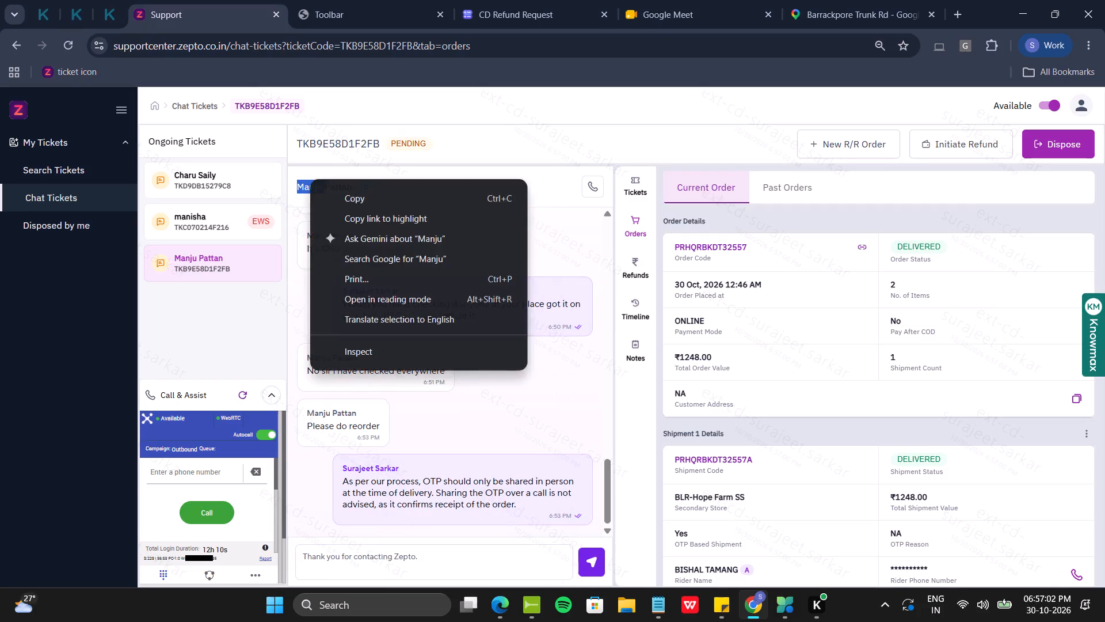
{"action": "left_click", "coordinate": [345, 200]}
{"action": "right_click", "coordinate": [297, 554]}
{"action": "left_click", "coordinate": [349, 393]}
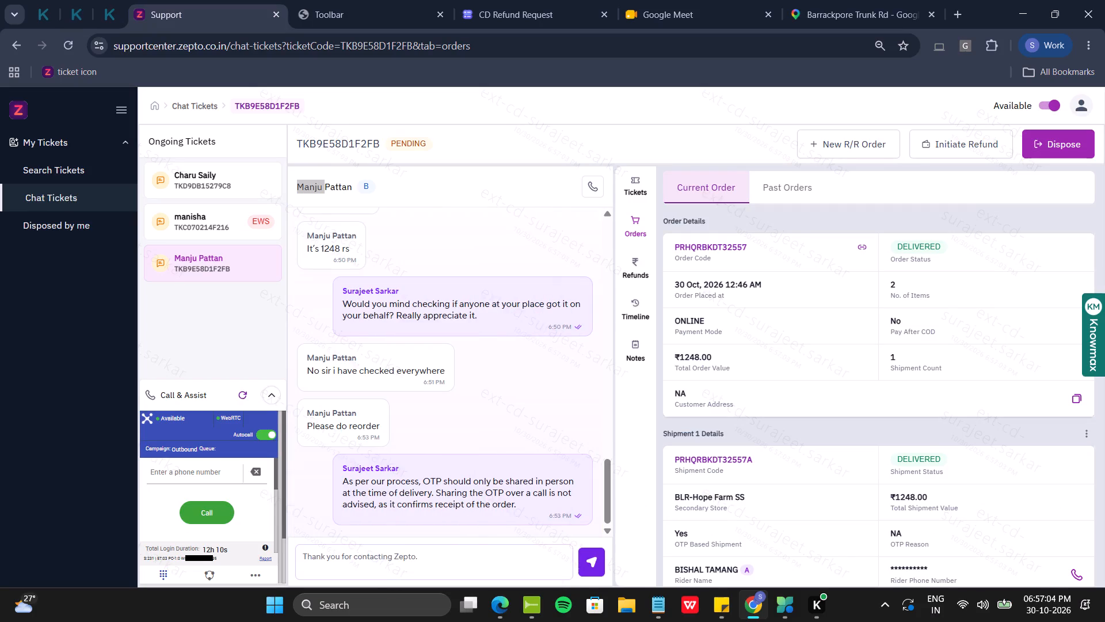
{"action": "key", "text": "Left"}
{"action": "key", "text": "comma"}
{"action": "key", "text": "Right"}
{"action": "key", "text": "Right"}
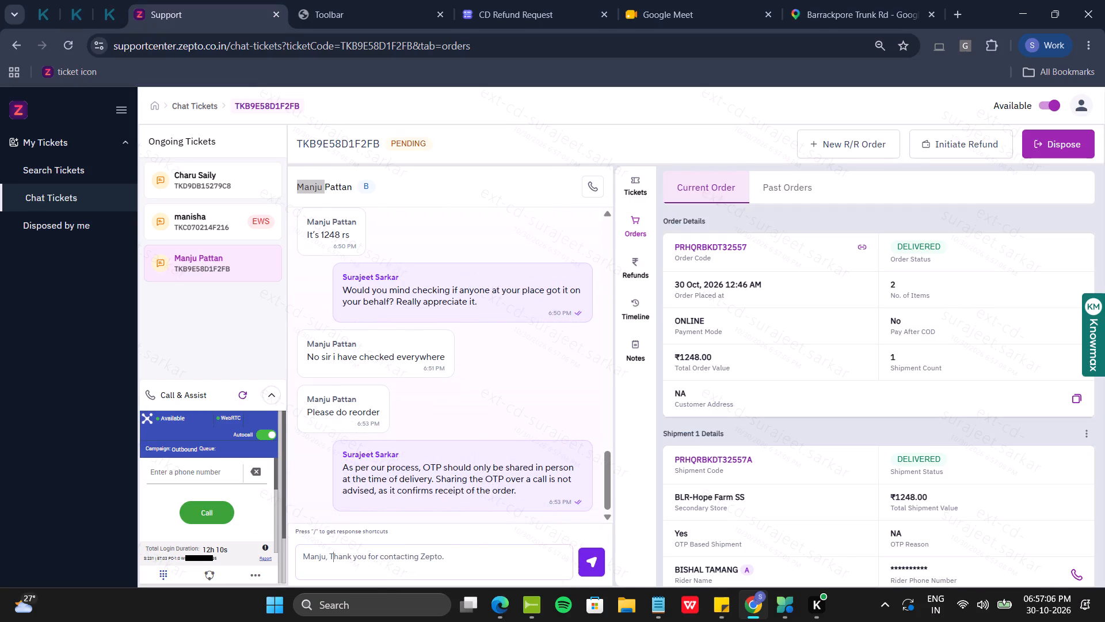
{"action": "key", "text": "BackSpace"}
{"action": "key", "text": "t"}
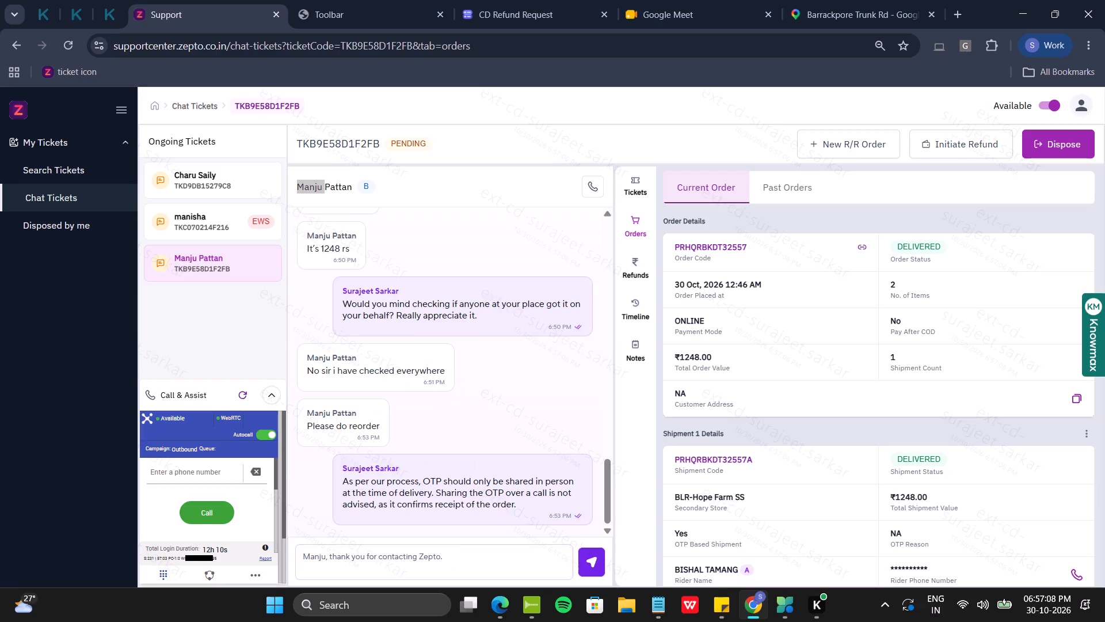
{"action": "key", "text": "Return"}
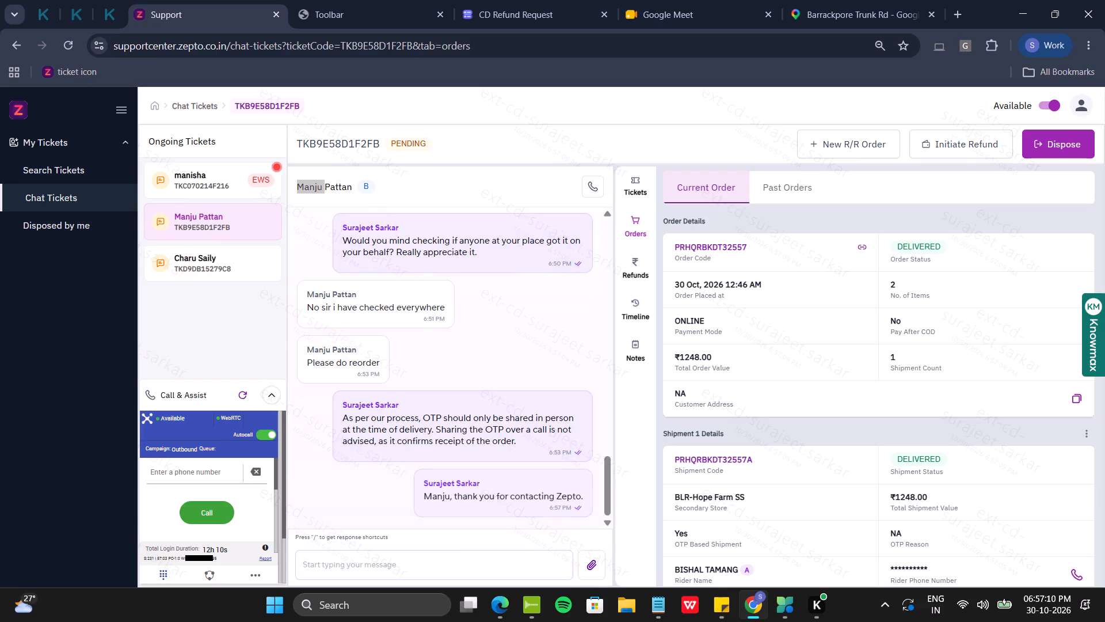
{"action": "left_click", "coordinate": [1072, 138]}
{"action": "left_click", "coordinate": [862, 152]}
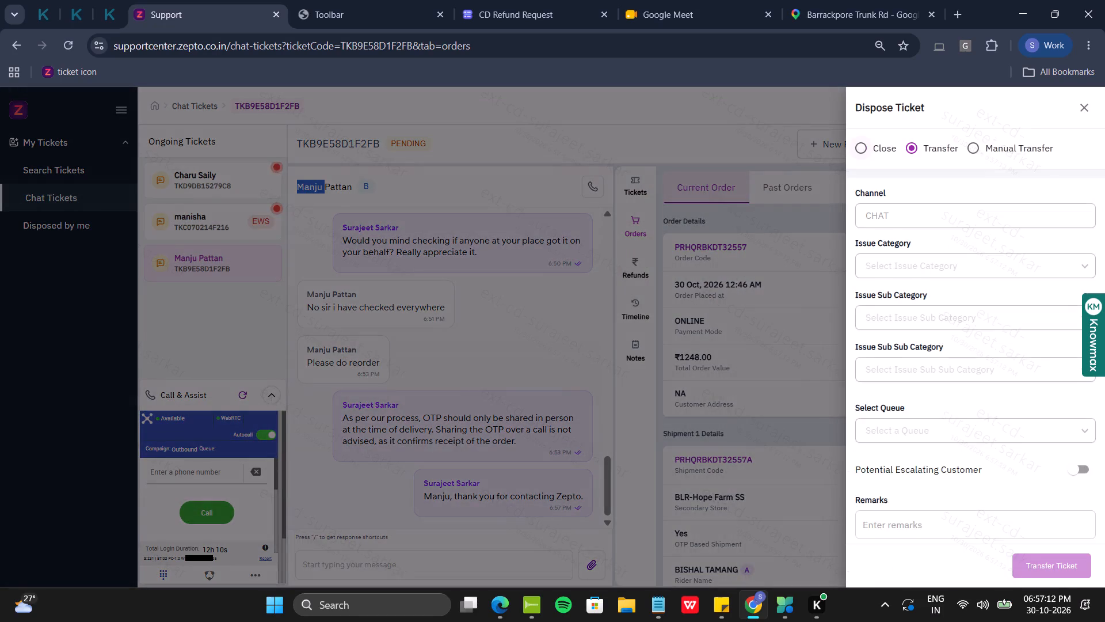
{"action": "left_click", "coordinate": [923, 428]}
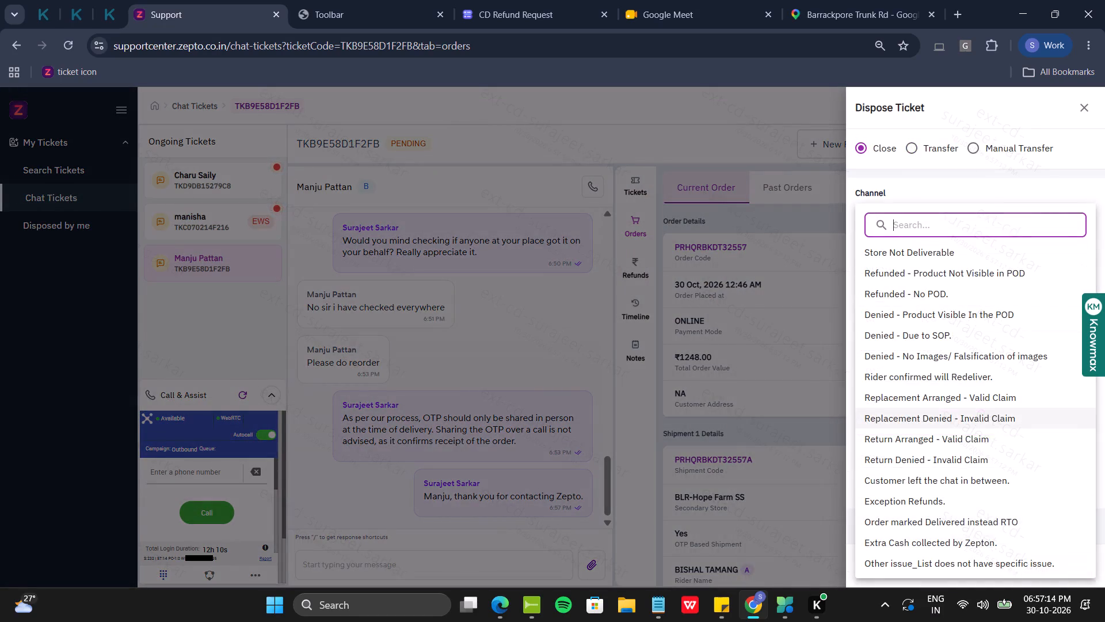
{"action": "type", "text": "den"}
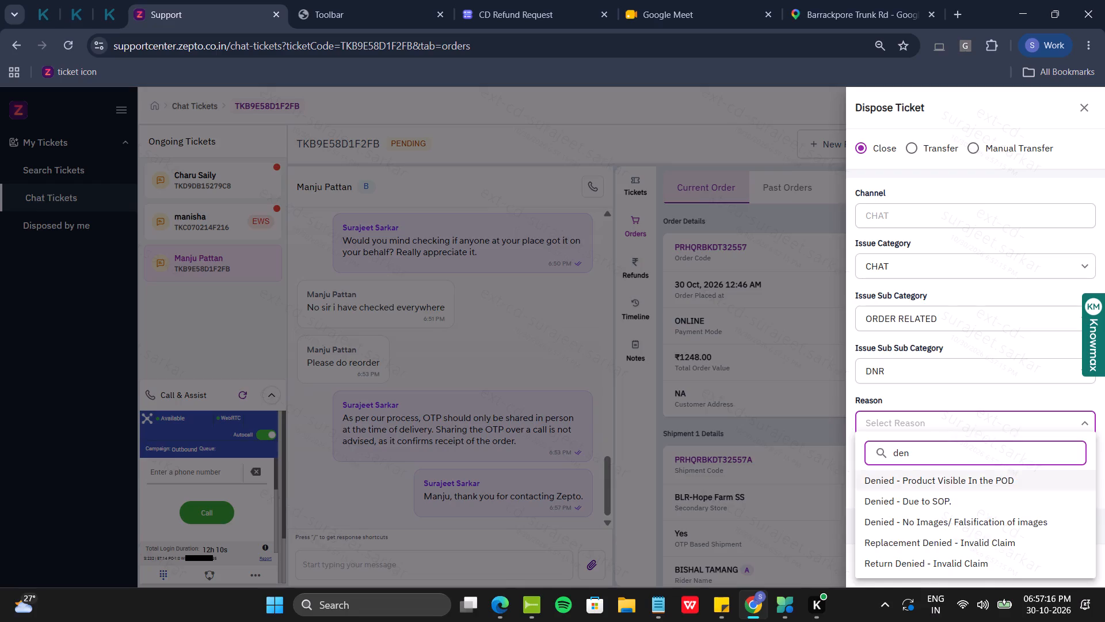
{"action": "left_click", "coordinate": [914, 499]}
{"action": "left_click", "coordinate": [1059, 571]}
{"action": "left_click", "coordinate": [619, 382]}
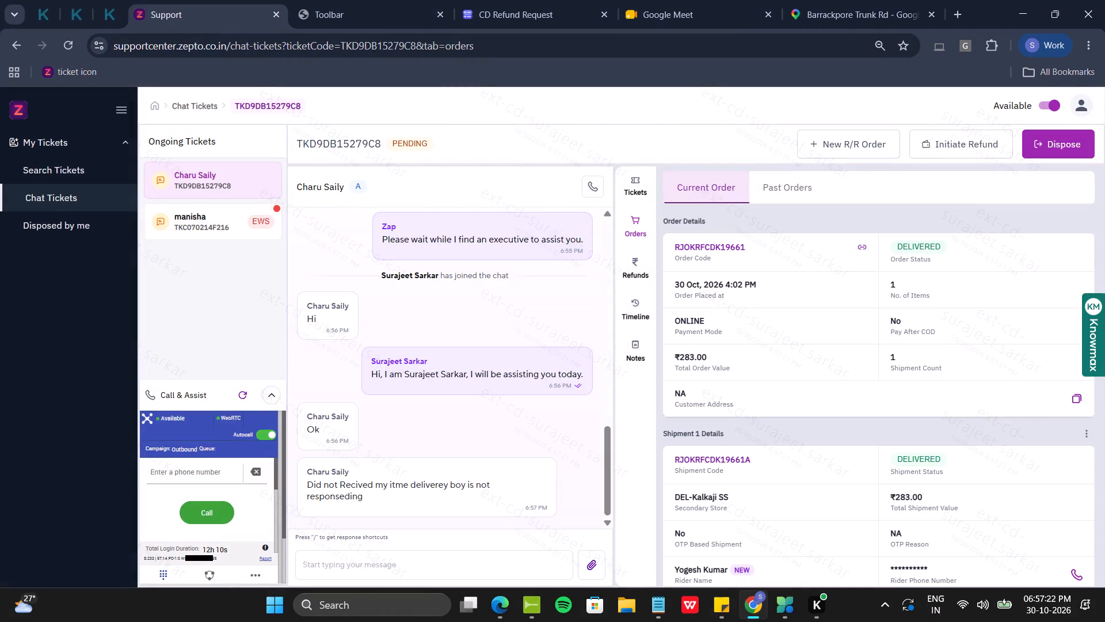
{"action": "left_click", "coordinate": [395, 564]}
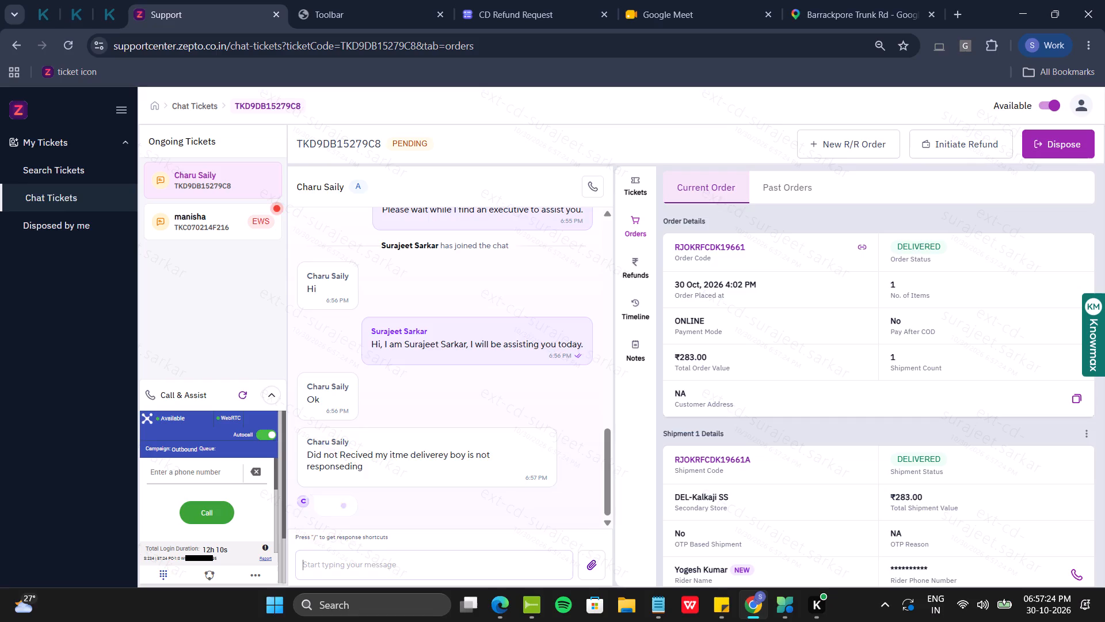
{"action": "key", "text": "super+v"}
{"action": "key", "text": "Left"}
{"action": "key", "text": "Left"}
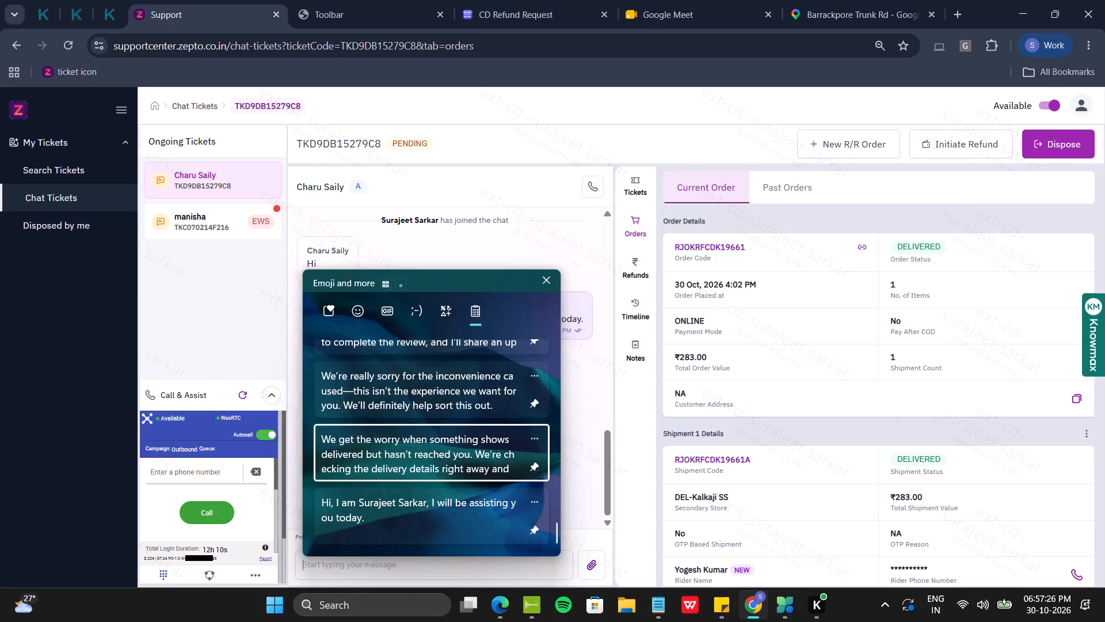
{"action": "key", "text": "Return"}
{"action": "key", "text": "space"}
{"action": "key", "text": "ctrl+v"}
{"action": "key", "text": "Return"}
{"action": "key", "text": "super+v"}
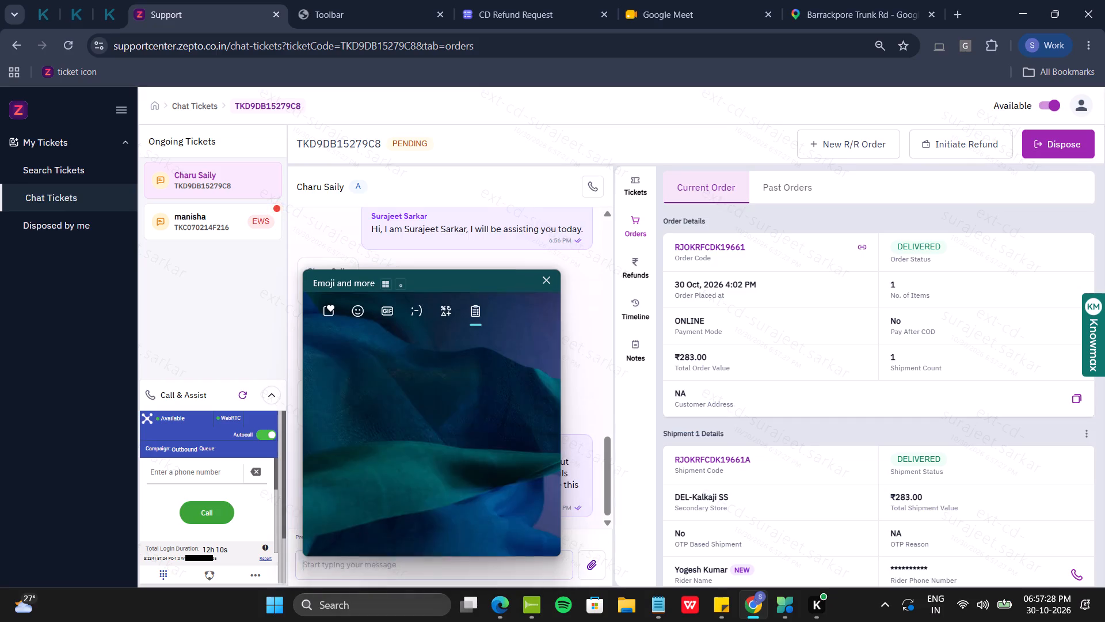
{"action": "key", "text": "Left"}
{"action": "key", "text": "Left"}
{"action": "key", "text": "Left"}
{"action": "key", "text": "Return"}
{"action": "key", "text": "ctrl+v"}
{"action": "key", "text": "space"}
{"action": "key", "text": "Return"}
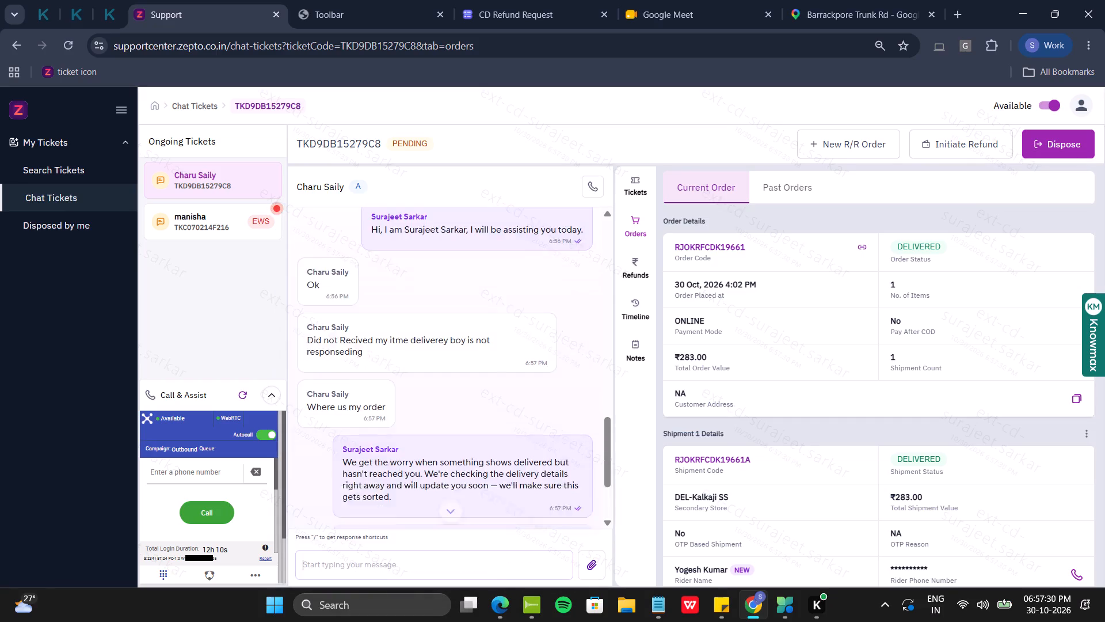
{"action": "left_click", "coordinate": [207, 228]}
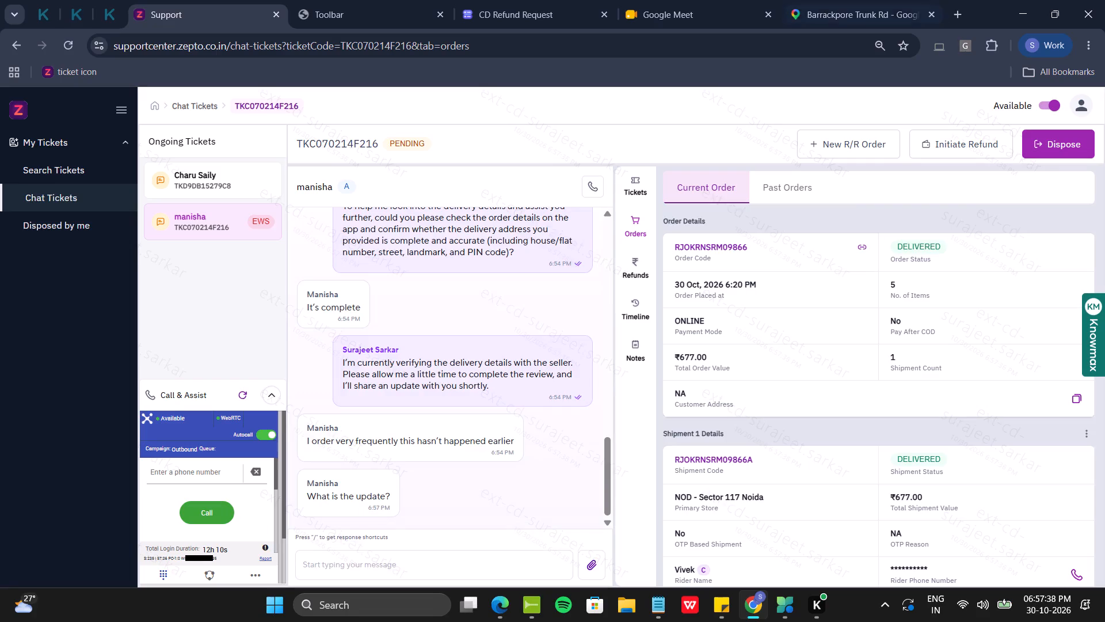
{"action": "scroll", "coordinate": [600, 331], "scroll_direction": "up", "scroll_amount": 3}
{"action": "scroll", "coordinate": [596, 333], "scroll_direction": "down", "scroll_amount": 10}
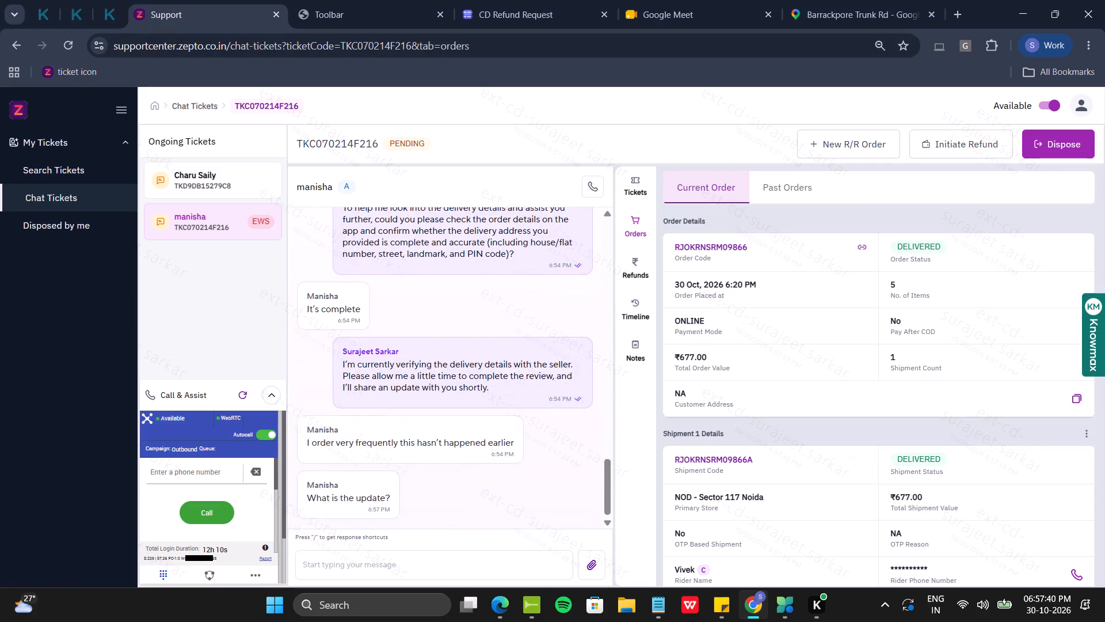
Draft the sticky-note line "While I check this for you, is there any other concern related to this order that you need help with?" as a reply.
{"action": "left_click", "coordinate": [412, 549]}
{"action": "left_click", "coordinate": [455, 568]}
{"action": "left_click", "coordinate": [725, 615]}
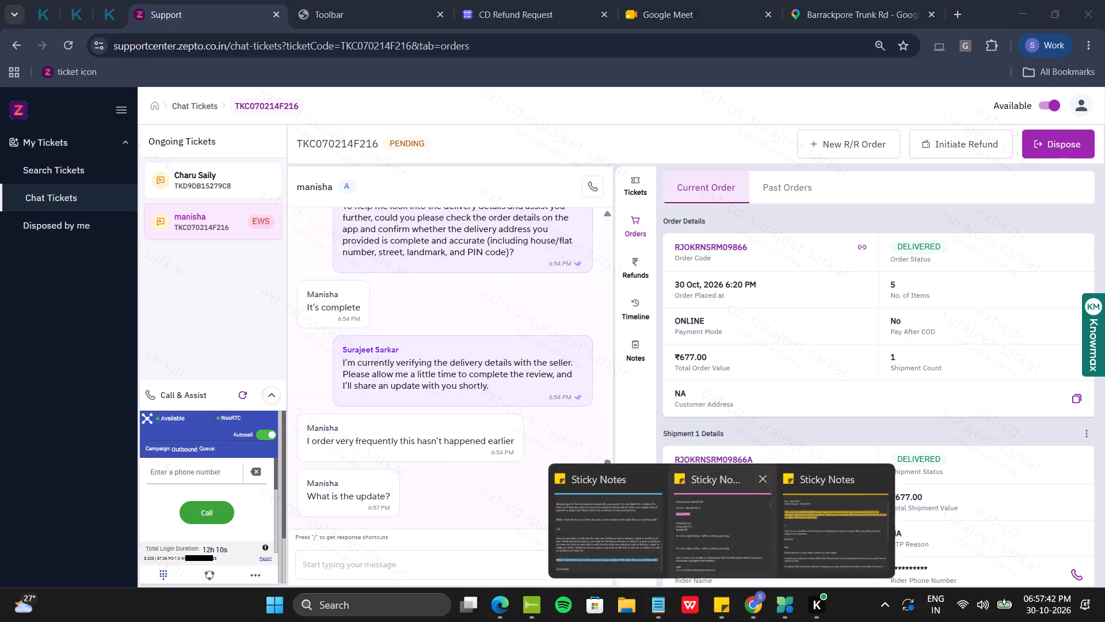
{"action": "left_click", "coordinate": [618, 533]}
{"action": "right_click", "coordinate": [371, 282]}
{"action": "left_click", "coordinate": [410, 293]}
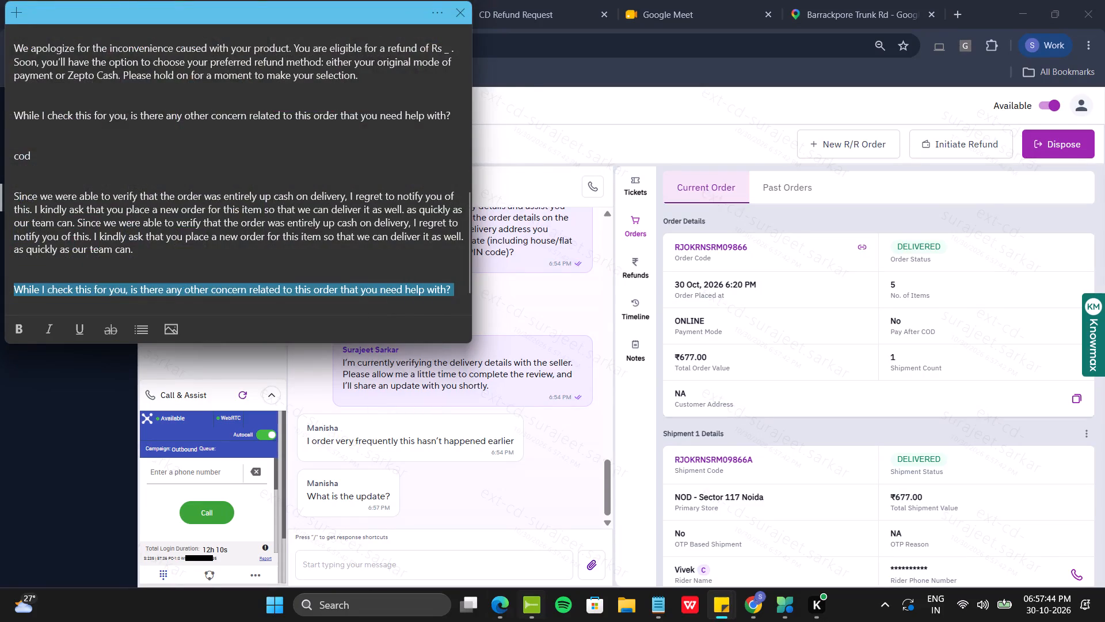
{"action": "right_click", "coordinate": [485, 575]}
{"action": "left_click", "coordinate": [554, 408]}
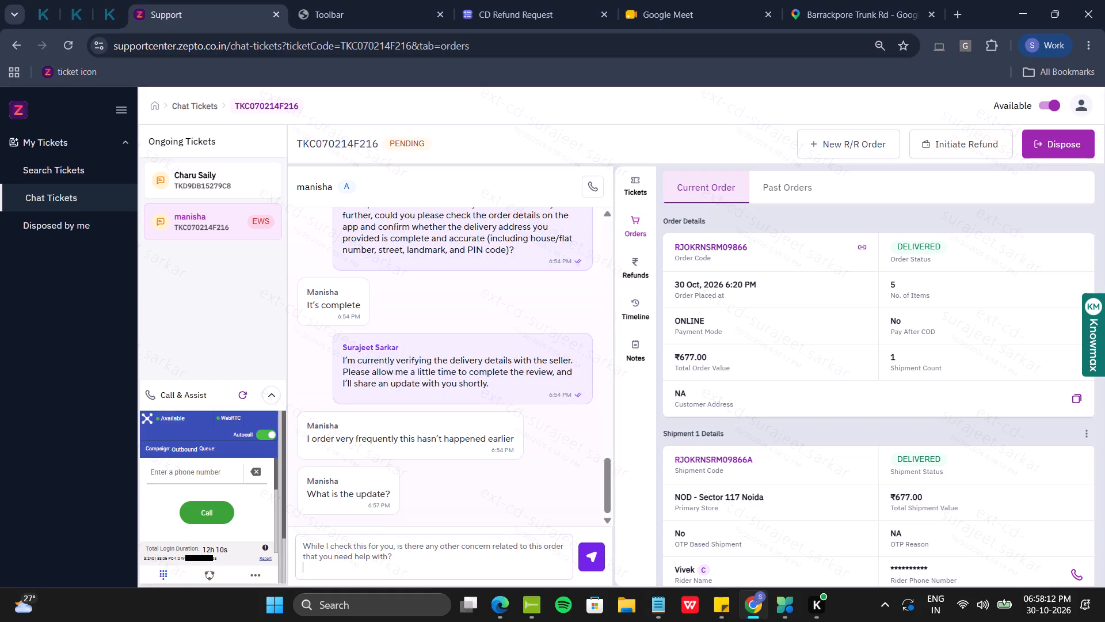
{"action": "left_click", "coordinate": [1076, 576]}
{"action": "left_click", "coordinate": [611, 375]}
{"action": "left_click", "coordinate": [642, 196]}
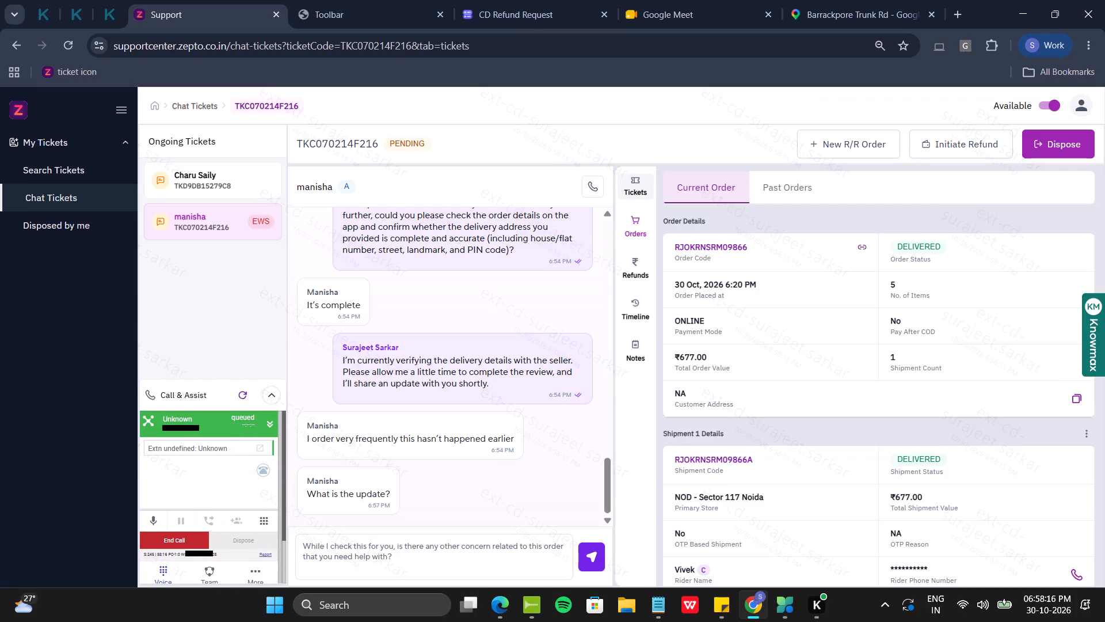
{"action": "scroll", "coordinate": [904, 379], "scroll_direction": "down", "scroll_amount": 7}
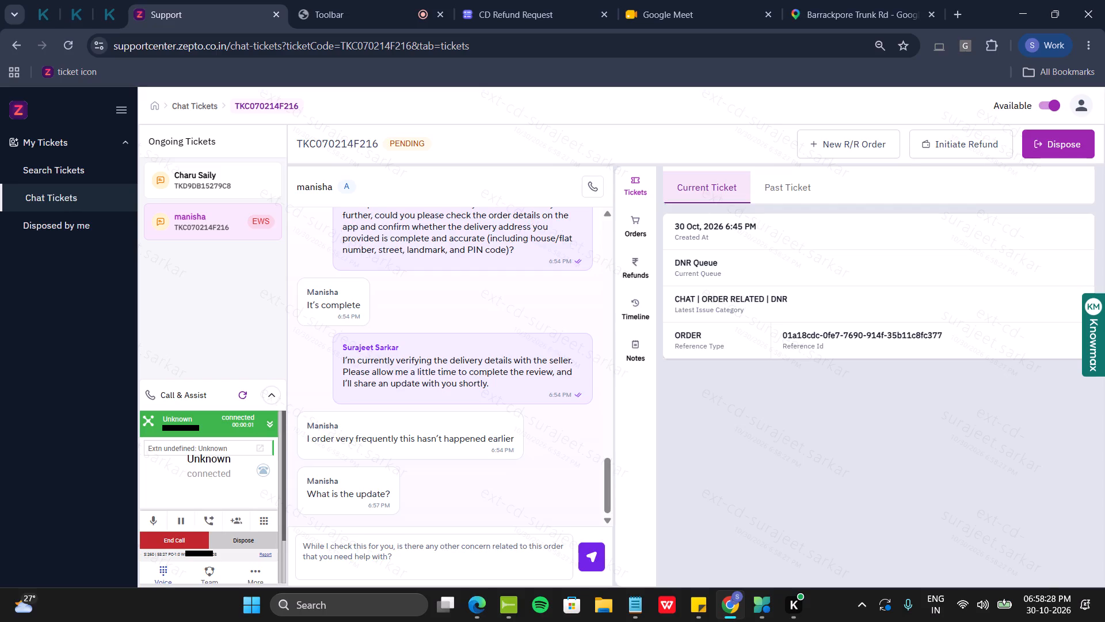
{"action": "left_click", "coordinate": [642, 217]}
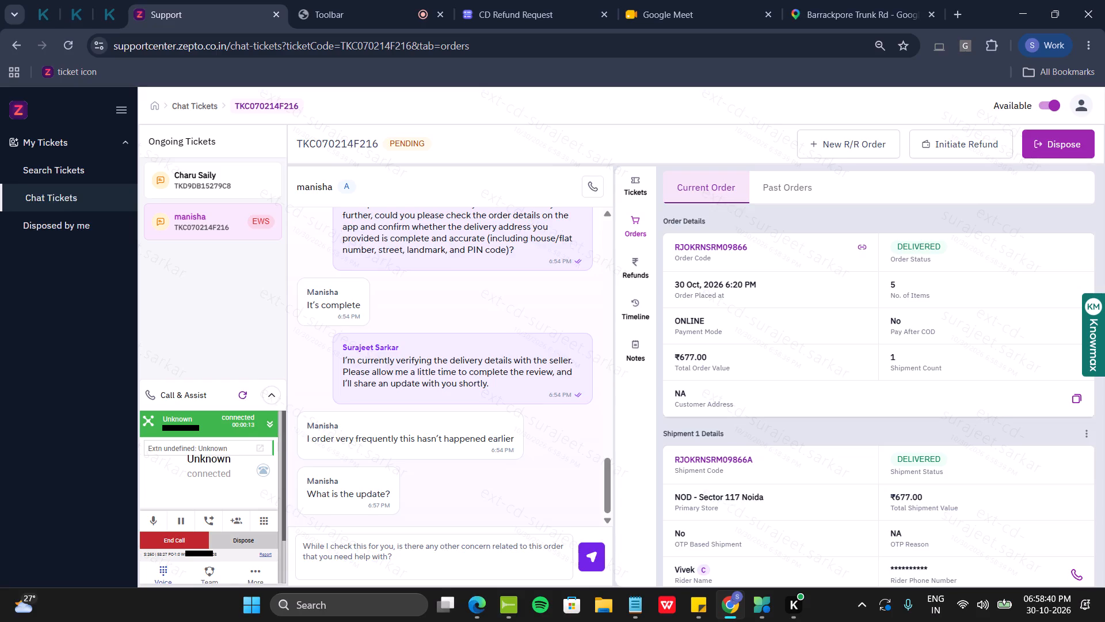
{"action": "left_click", "coordinate": [600, 190]}
{"action": "left_click", "coordinate": [586, 390]}
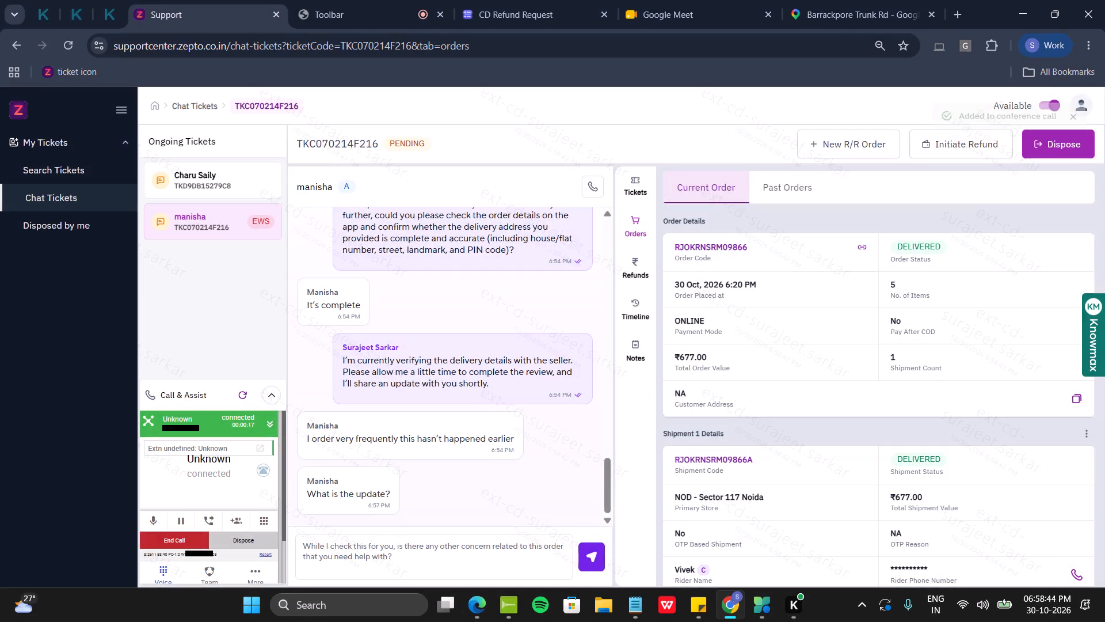
{"action": "scroll", "coordinate": [422, 332], "scroll_direction": "up", "scroll_amount": 13}
{"action": "scroll", "coordinate": [435, 329], "scroll_direction": "down", "scroll_amount": 8}
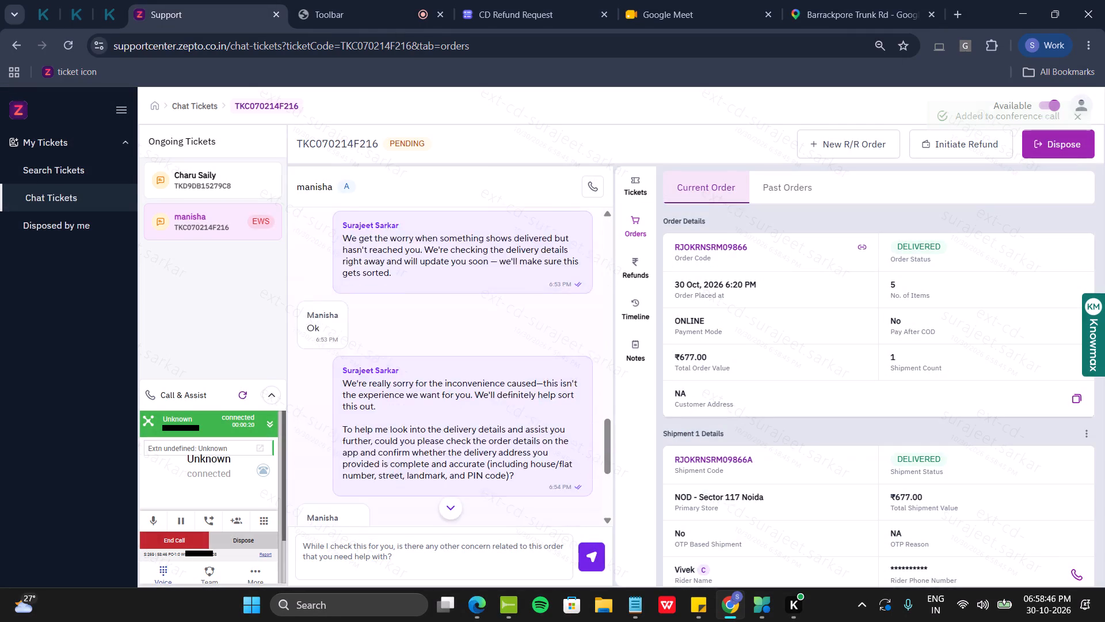
{"action": "left_click", "coordinate": [231, 178]}
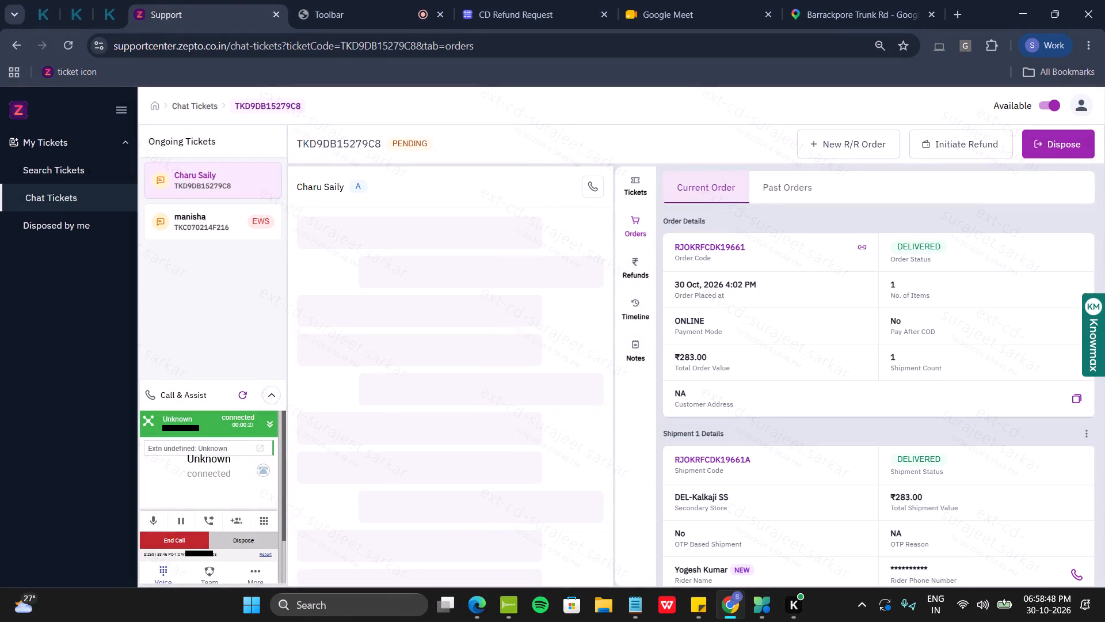
{"action": "left_click", "coordinate": [439, 562]}
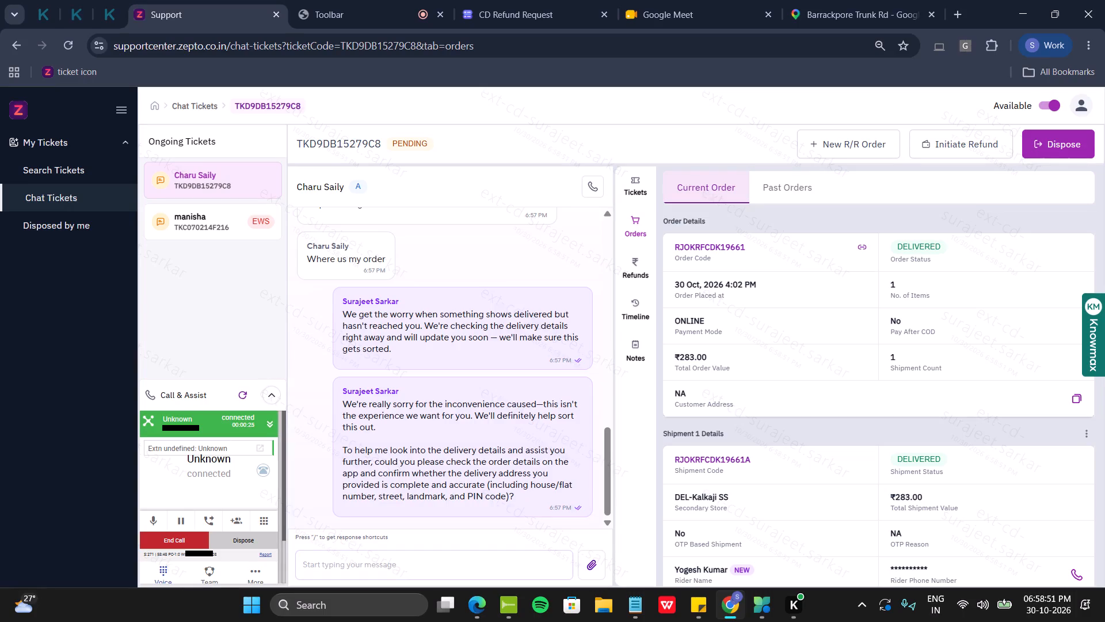
{"action": "key", "text": "super+v"}
{"action": "key", "text": "Left"}
{"action": "key", "text": "Left"}
{"action": "key", "text": "Left"}
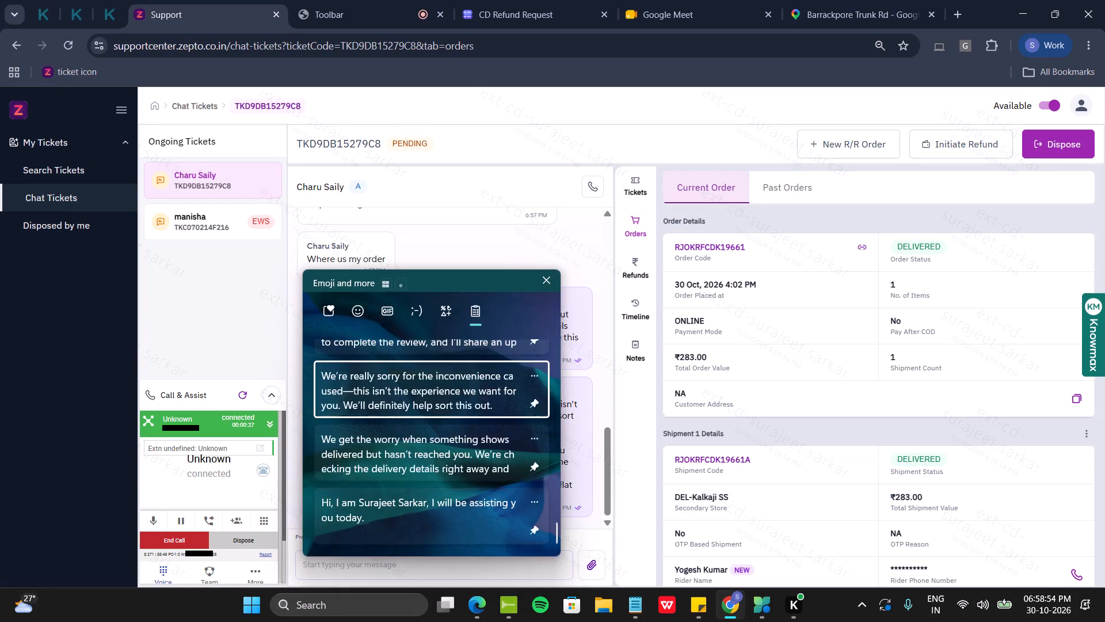
{"action": "key", "text": "Left"}
{"action": "key", "text": "Left"}
{"action": "key", "text": "Return"}
{"action": "key", "text": "ctrl+v"}
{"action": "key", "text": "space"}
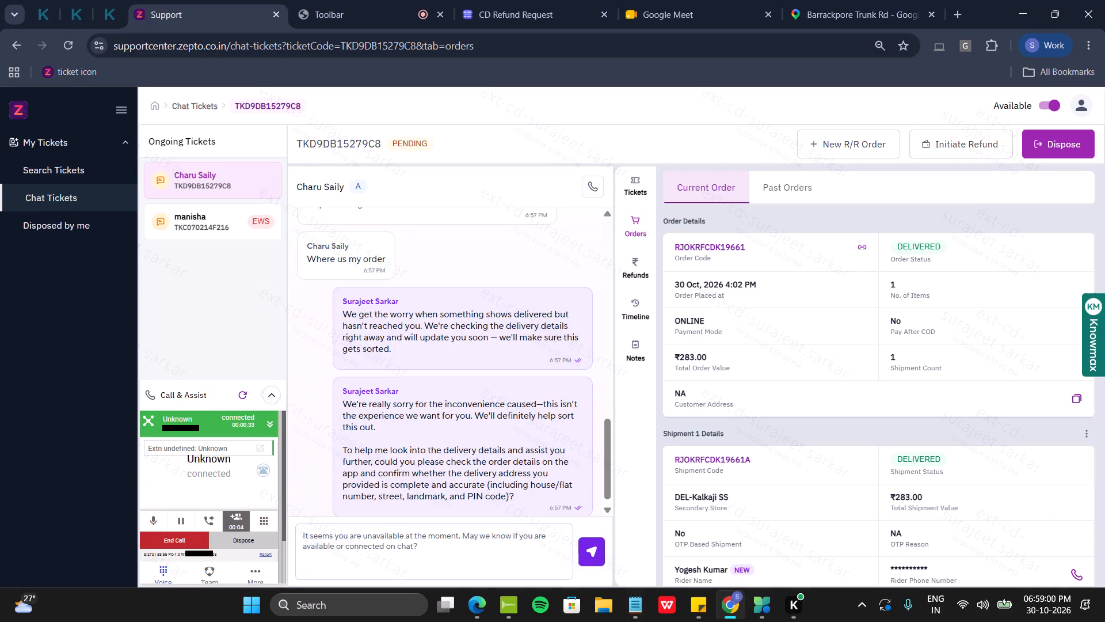
{"action": "key", "text": "Return"}
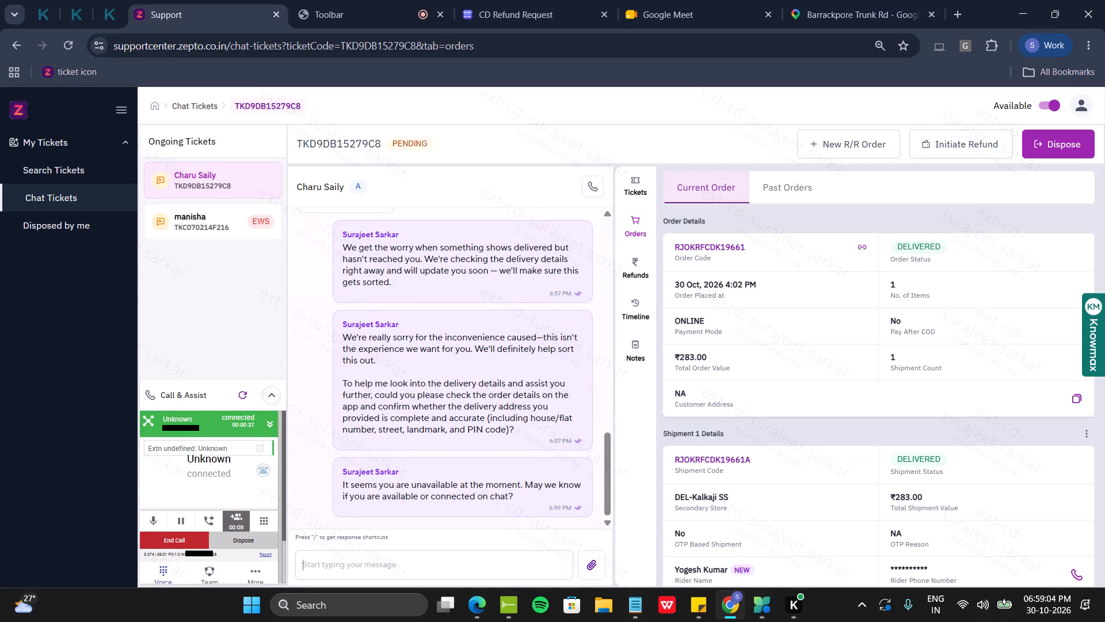
{"action": "left_click", "coordinate": [200, 233]}
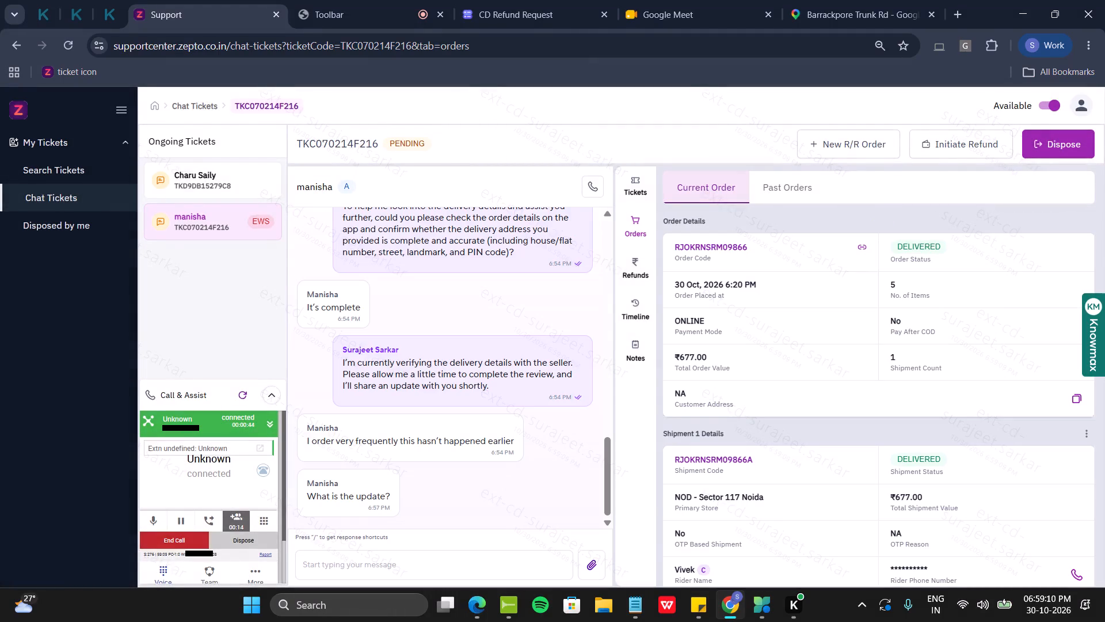
{"action": "left_click", "coordinate": [466, 578]}
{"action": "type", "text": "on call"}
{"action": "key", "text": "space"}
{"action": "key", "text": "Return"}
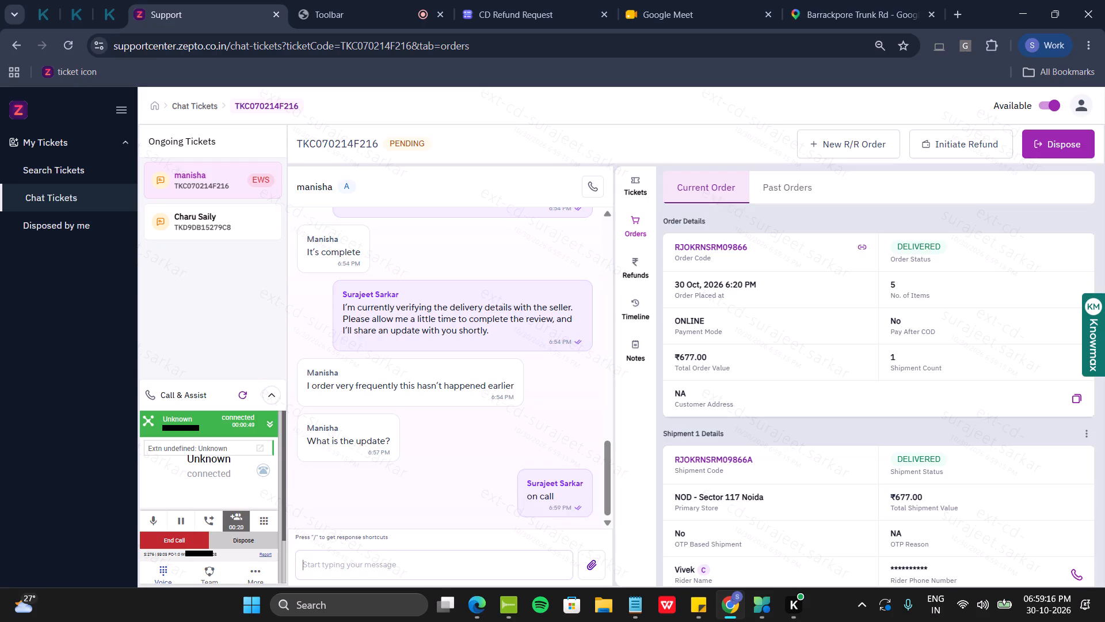
{"action": "scroll", "coordinate": [471, 329], "scroll_direction": "up", "scroll_amount": 5}
{"action": "scroll", "coordinate": [471, 329], "scroll_direction": "down", "scroll_amount": 14}
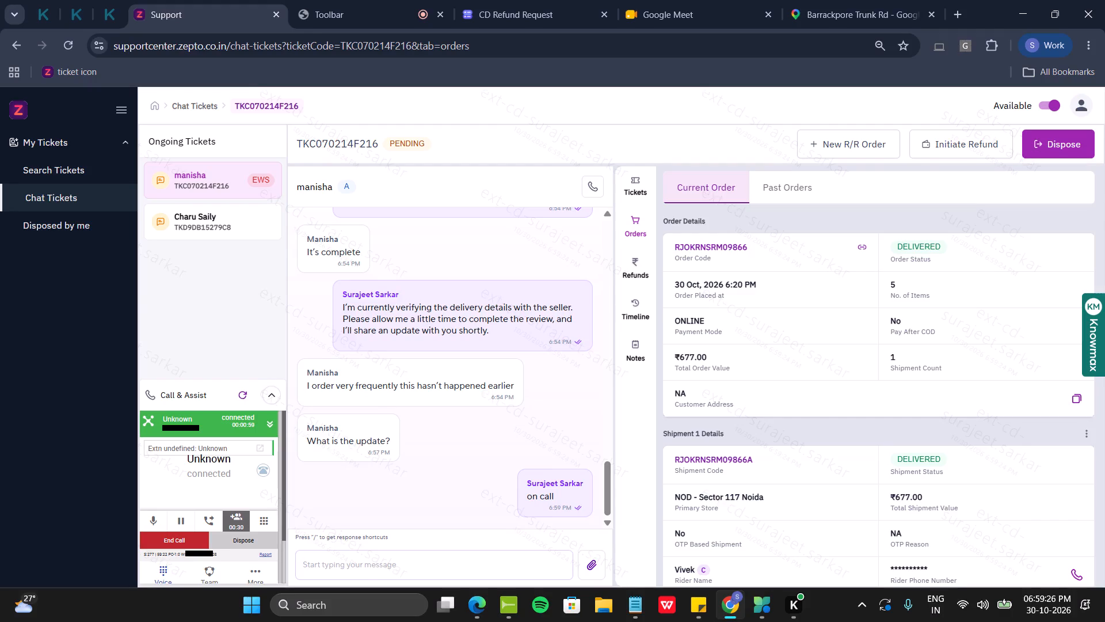
{"action": "left_click", "coordinate": [715, 461]}
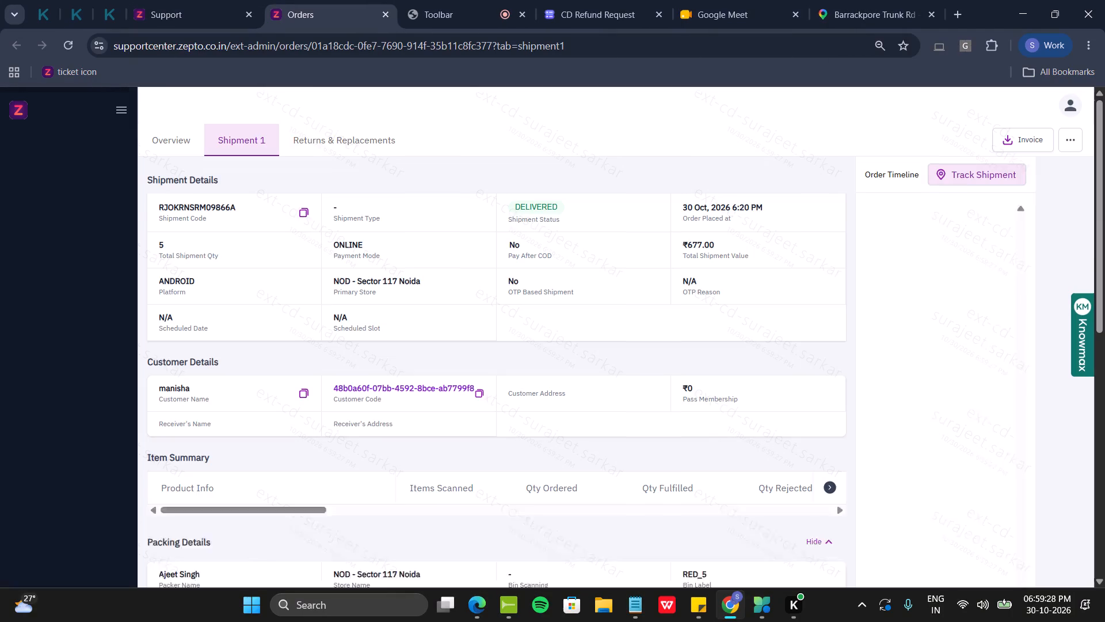
{"action": "scroll", "coordinate": [362, 448], "scroll_direction": "down", "scroll_amount": 19}
{"action": "scroll", "coordinate": [367, 461], "scroll_direction": "up", "scroll_amount": 4}
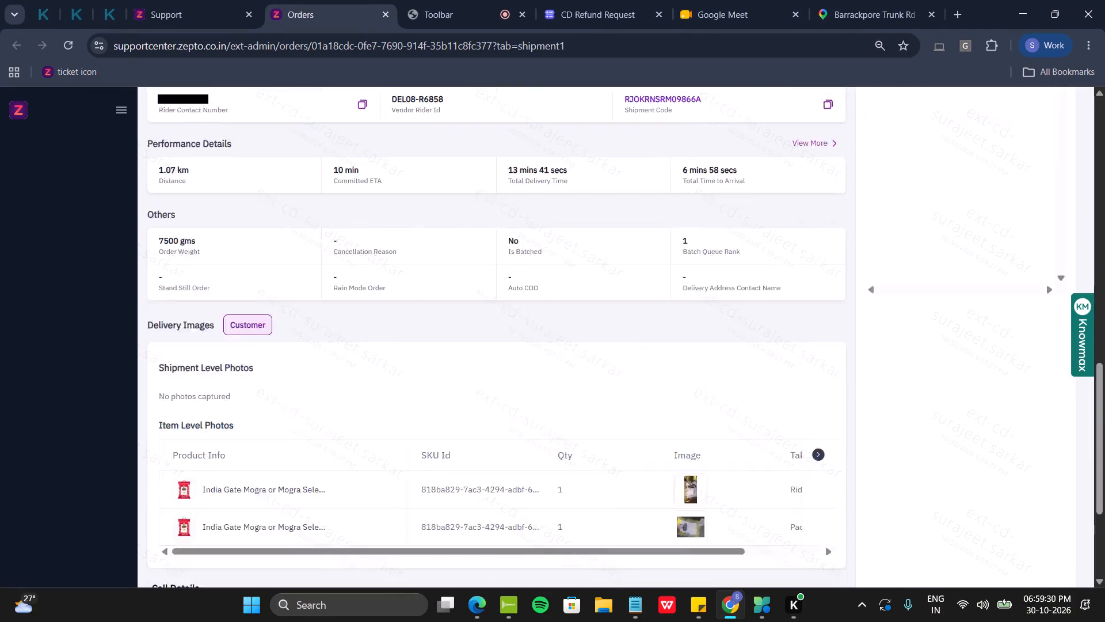
{"action": "scroll", "coordinate": [368, 461], "scroll_direction": "up", "scroll_amount": 8}
{"action": "left_click", "coordinate": [381, 17]}
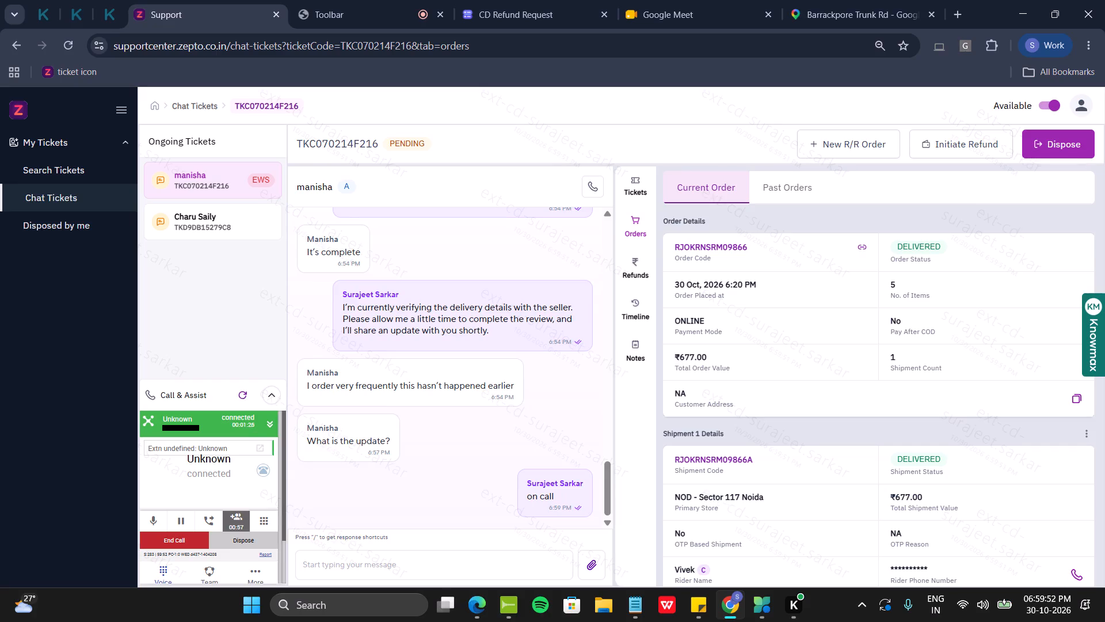
{"action": "scroll", "coordinate": [523, 393], "scroll_direction": "up", "scroll_amount": 1}
{"action": "scroll", "coordinate": [523, 393], "scroll_direction": "down", "scroll_amount": 9}
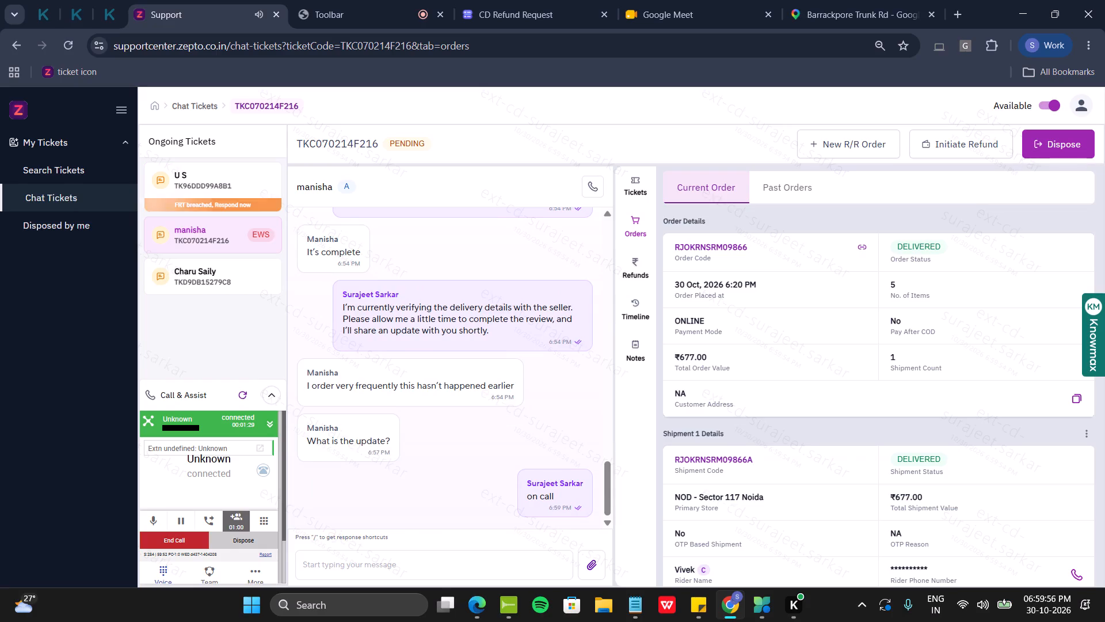
{"action": "left_click", "coordinate": [224, 192]}
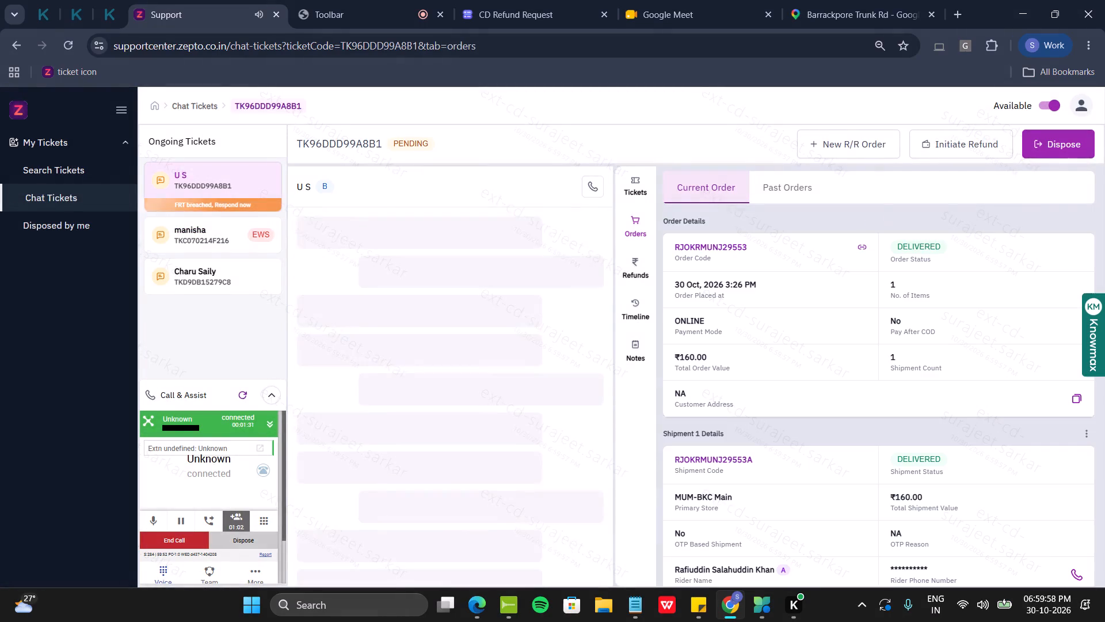
{"action": "left_click", "coordinate": [336, 563]}
{"action": "key", "text": "super+v"}
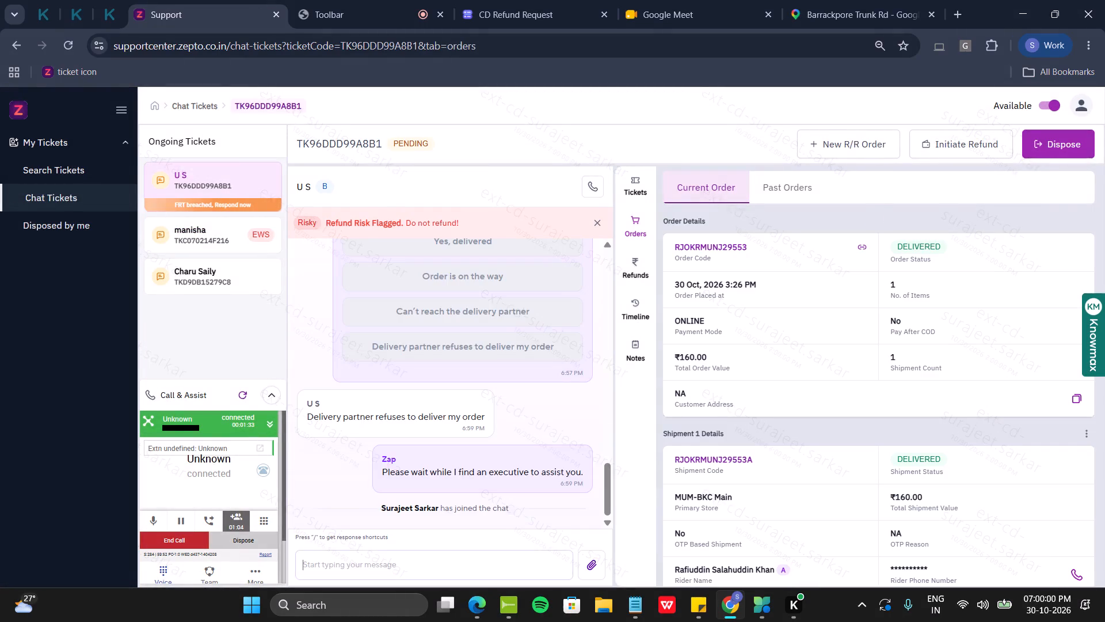
{"action": "key", "text": "Left"}
{"action": "key", "text": "Return"}
{"action": "key", "text": "ctrl+v"}
{"action": "key", "text": "ctrl+space"}
{"action": "key", "text": "Return"}
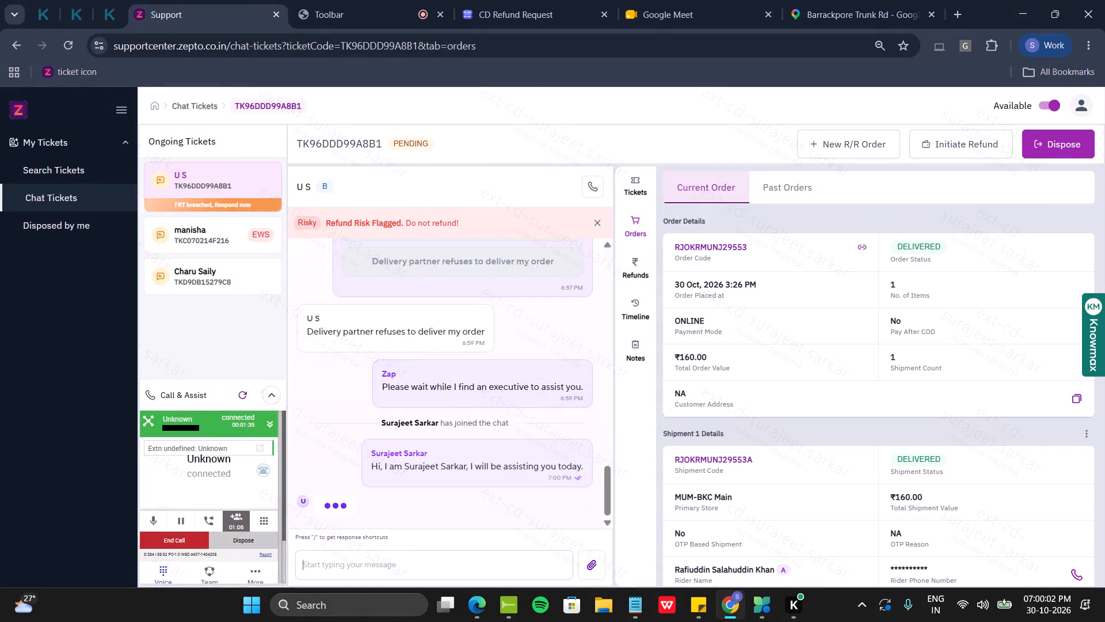
{"action": "left_click", "coordinate": [200, 265]}
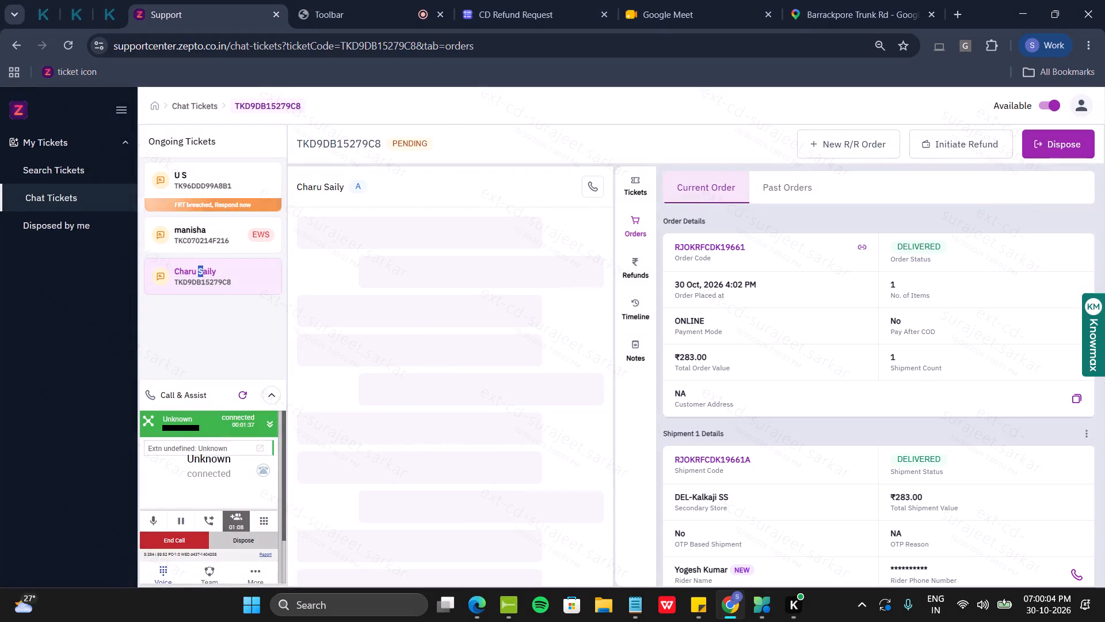
{"action": "left_click", "coordinate": [428, 563]}
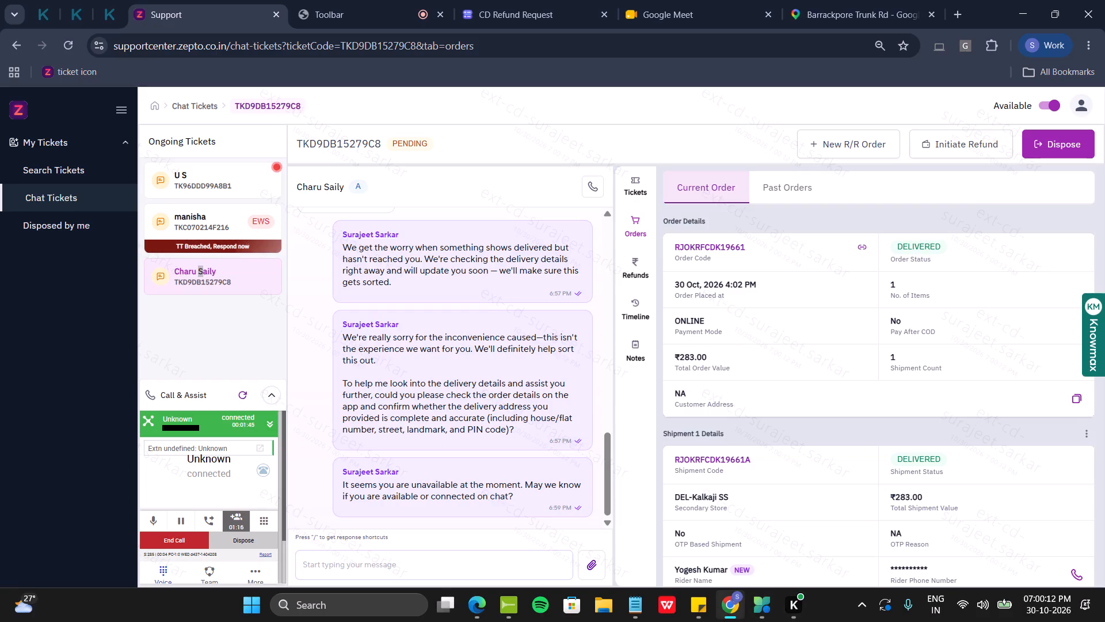
Exit the WPS Office background service from the system tray.
{"action": "left_click", "coordinate": [864, 609]}
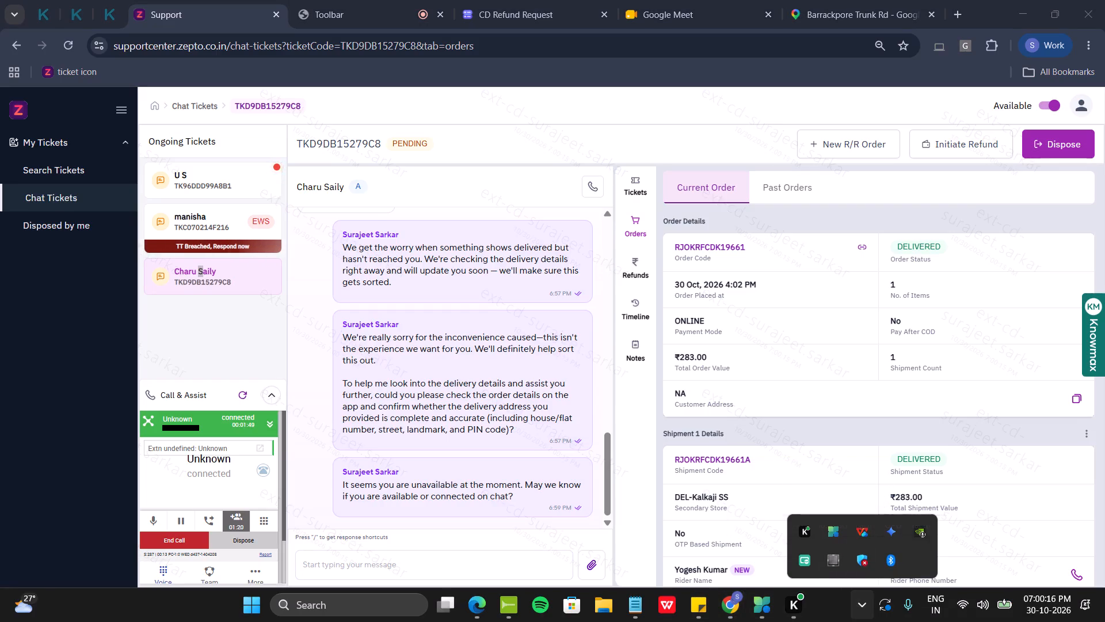
{"action": "right_click", "coordinate": [864, 534]}
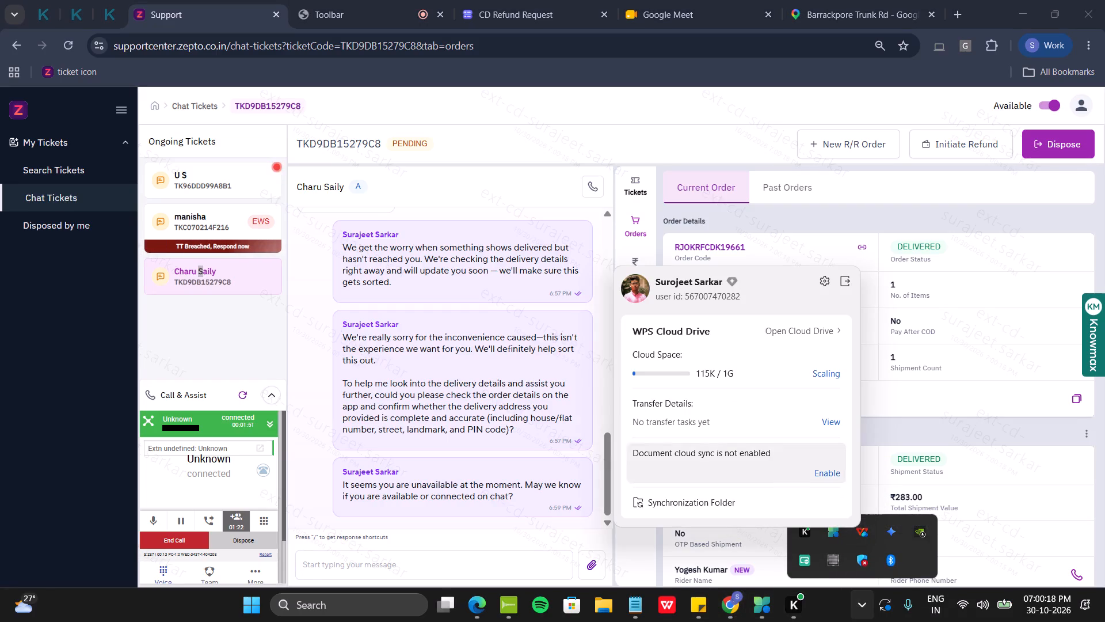
{"action": "left_click", "coordinate": [845, 280]}
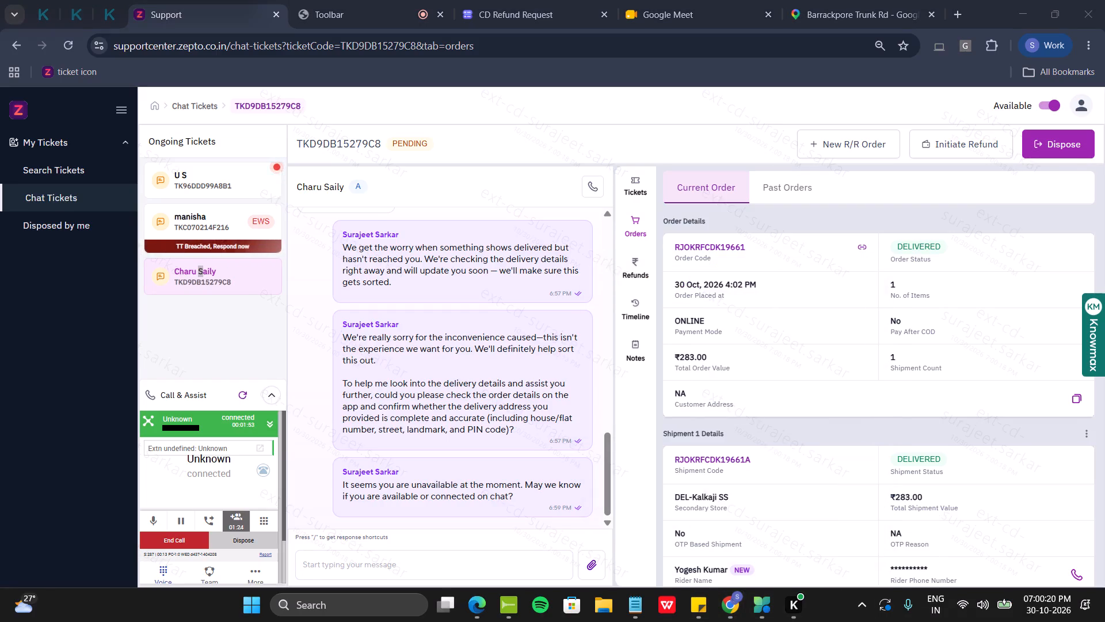
{"action": "left_click", "coordinate": [859, 604]}
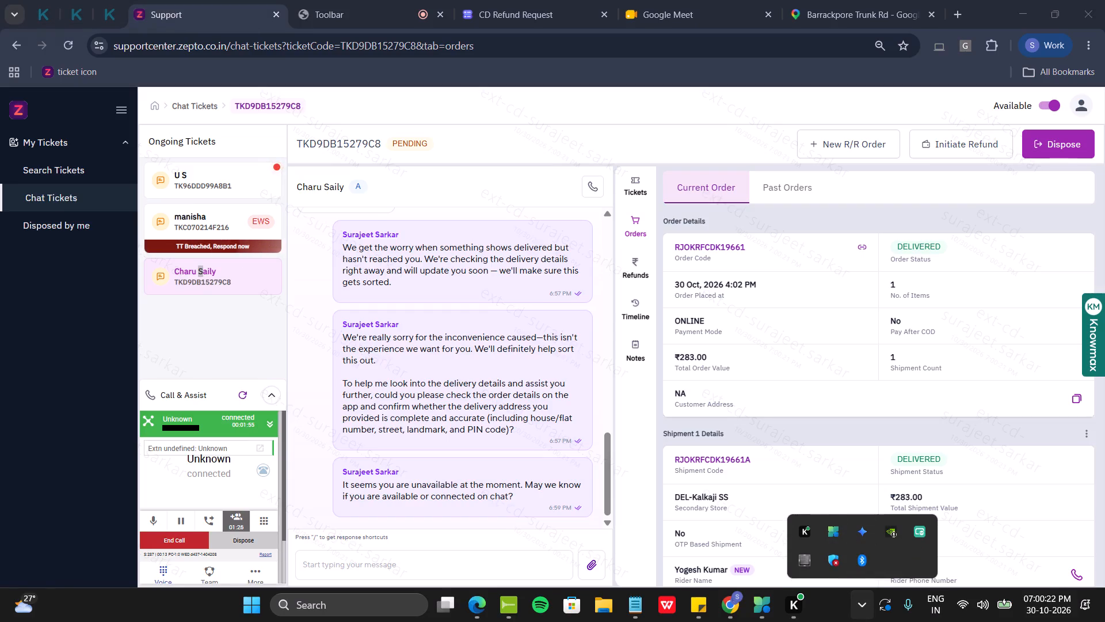
{"action": "left_click", "coordinate": [225, 488]}
End the ongoing rider and customer conference call.
{"action": "left_click", "coordinate": [174, 543]}
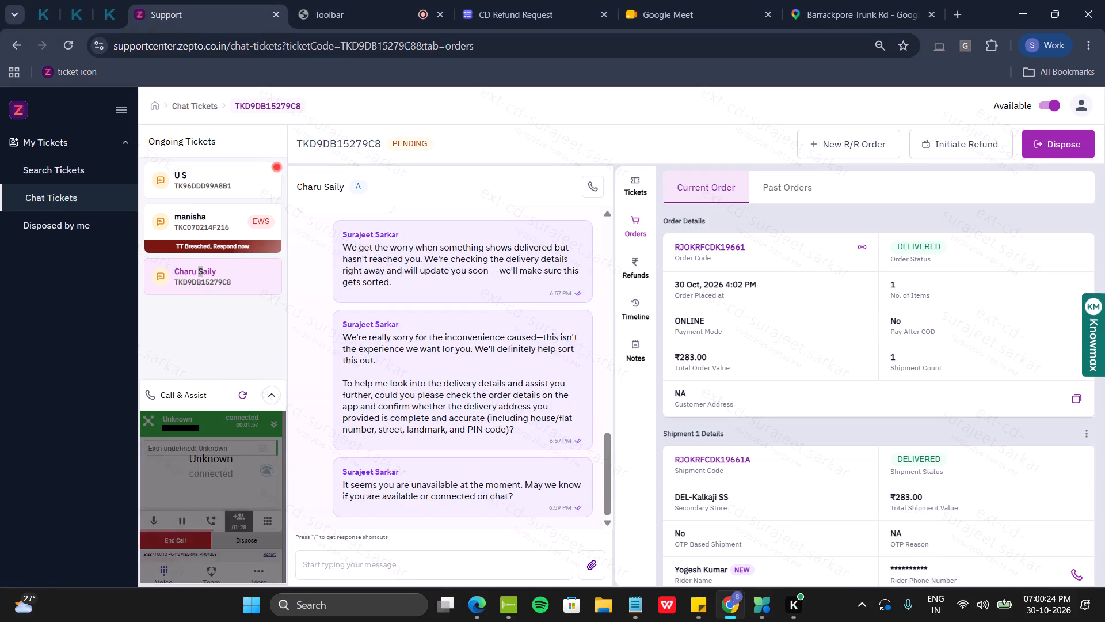
{"action": "left_click", "coordinate": [196, 490]}
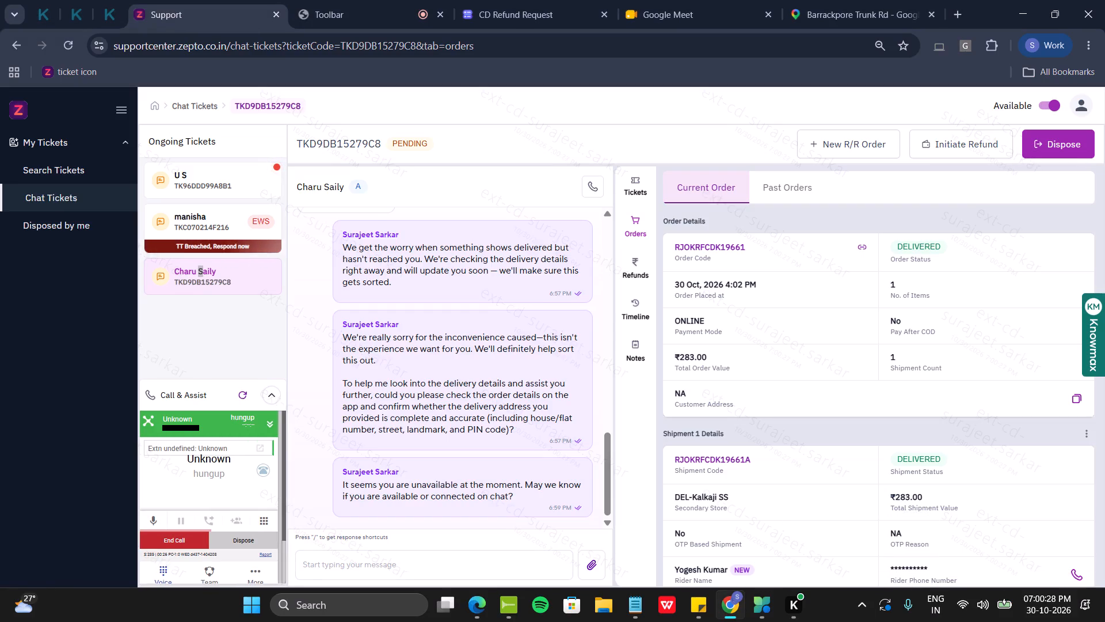
{"action": "scroll", "coordinate": [430, 437], "scroll_direction": "up", "scroll_amount": 2}
{"action": "scroll", "coordinate": [434, 435], "scroll_direction": "down", "scroll_amount": 6}
{"action": "left_click", "coordinate": [261, 215]}
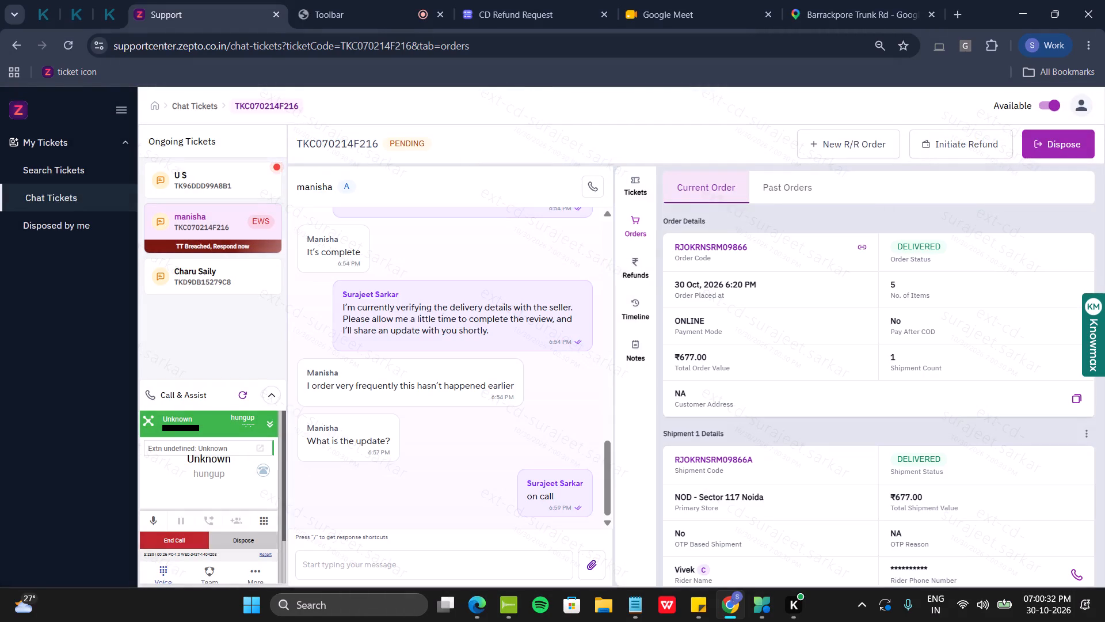
{"action": "scroll", "coordinate": [516, 490], "scroll_direction": "up", "scroll_amount": 5}
{"action": "scroll", "coordinate": [516, 490], "scroll_direction": "down", "scroll_amount": 12}
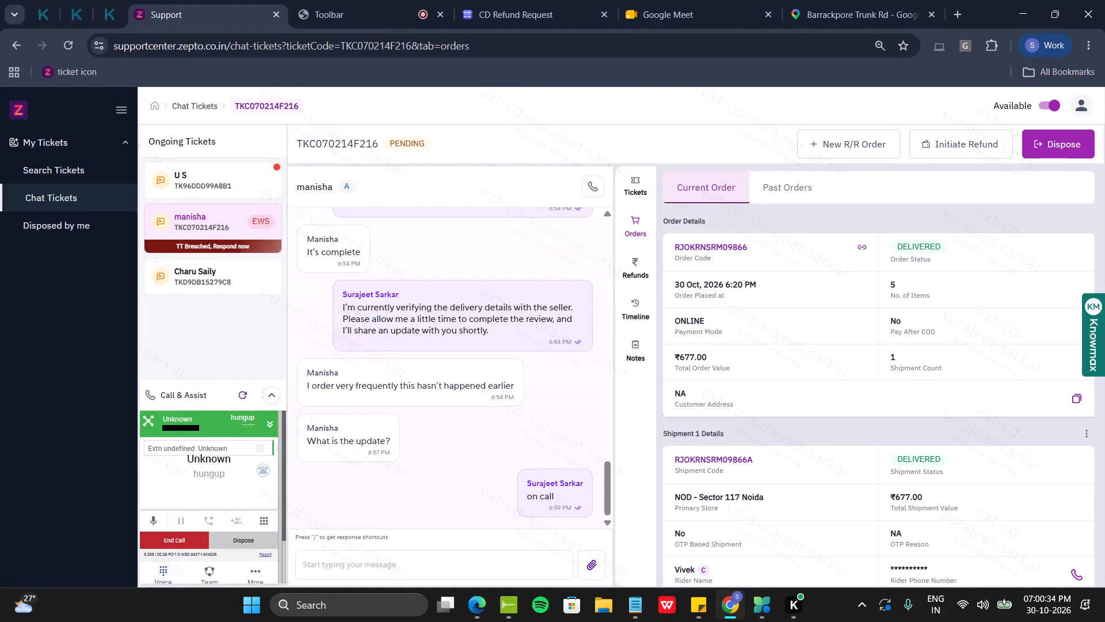
{"action": "double_click", "coordinate": [341, 145]}
{"action": "right_click", "coordinate": [341, 145]}
{"action": "left_click", "coordinate": [375, 158]}
{"action": "left_click", "coordinate": [68, 0]}
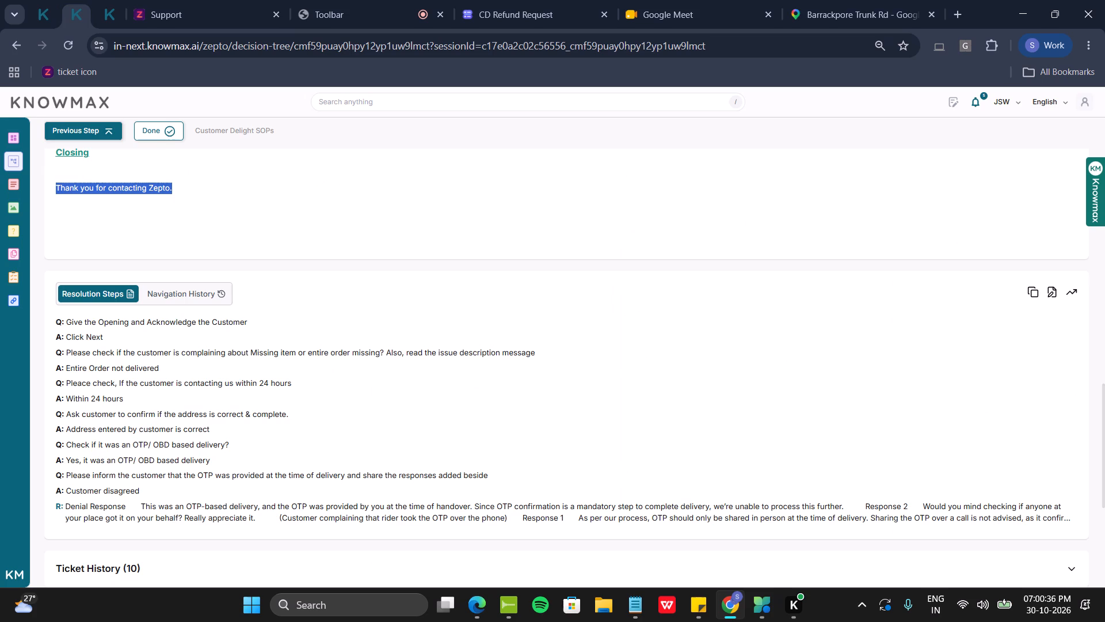
{"action": "scroll", "coordinate": [225, 308], "scroll_direction": "up", "scroll_amount": 9}
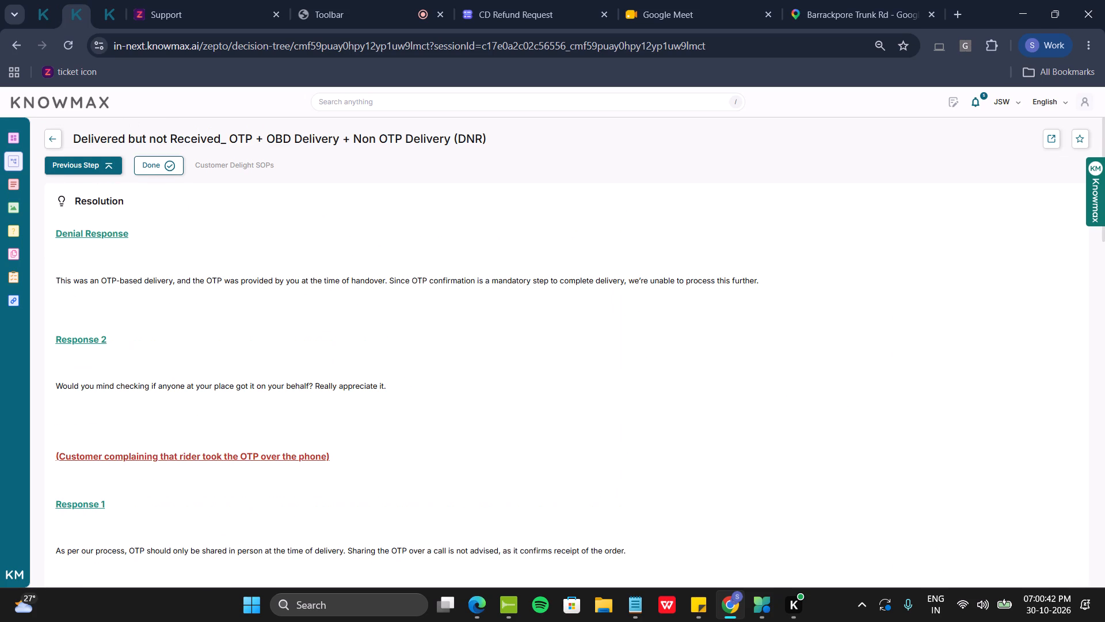
{"action": "left_click", "coordinate": [172, 164]}
{"action": "left_click", "coordinate": [226, 378]}
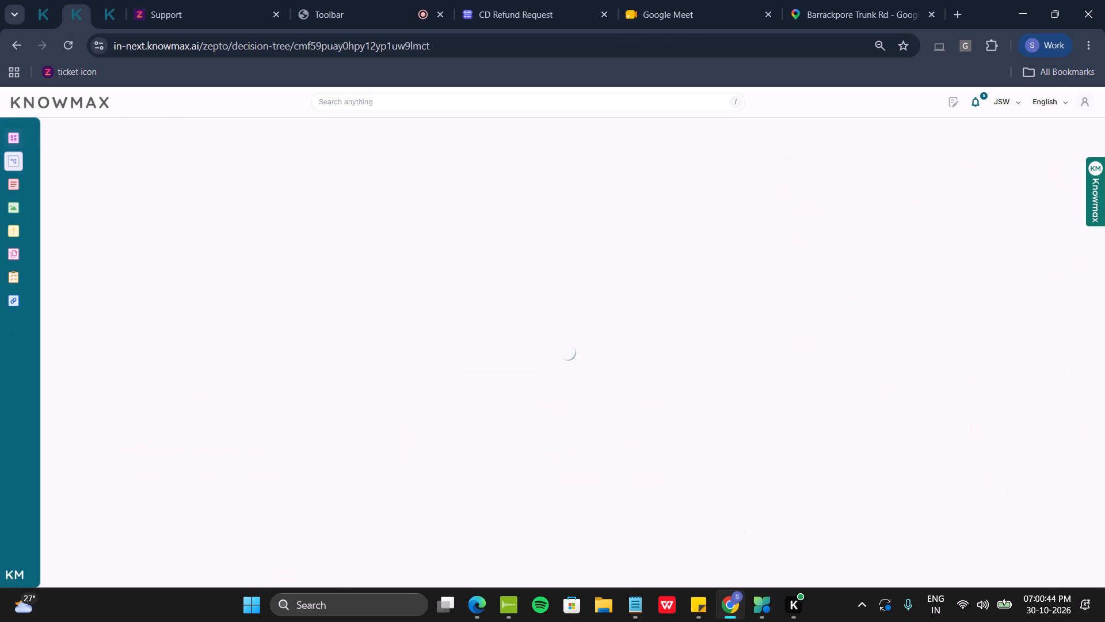
{"action": "key", "text": "super+v"}
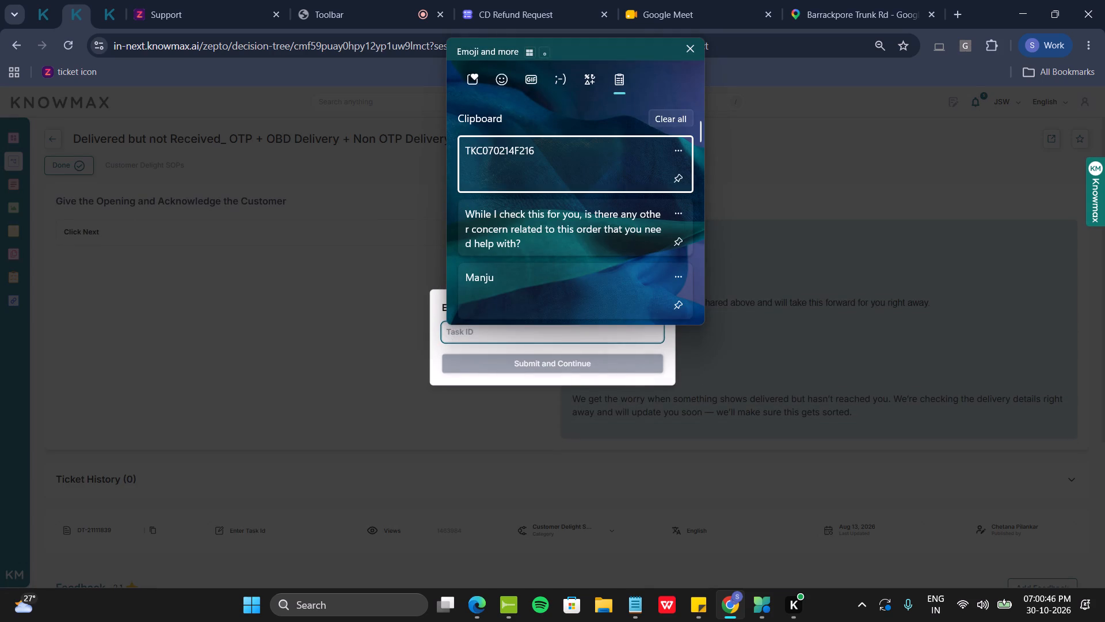
{"action": "left_click", "coordinate": [534, 156]}
{"action": "key", "text": "ctrl+v"}
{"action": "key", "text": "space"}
{"action": "left_click", "coordinate": [483, 362]}
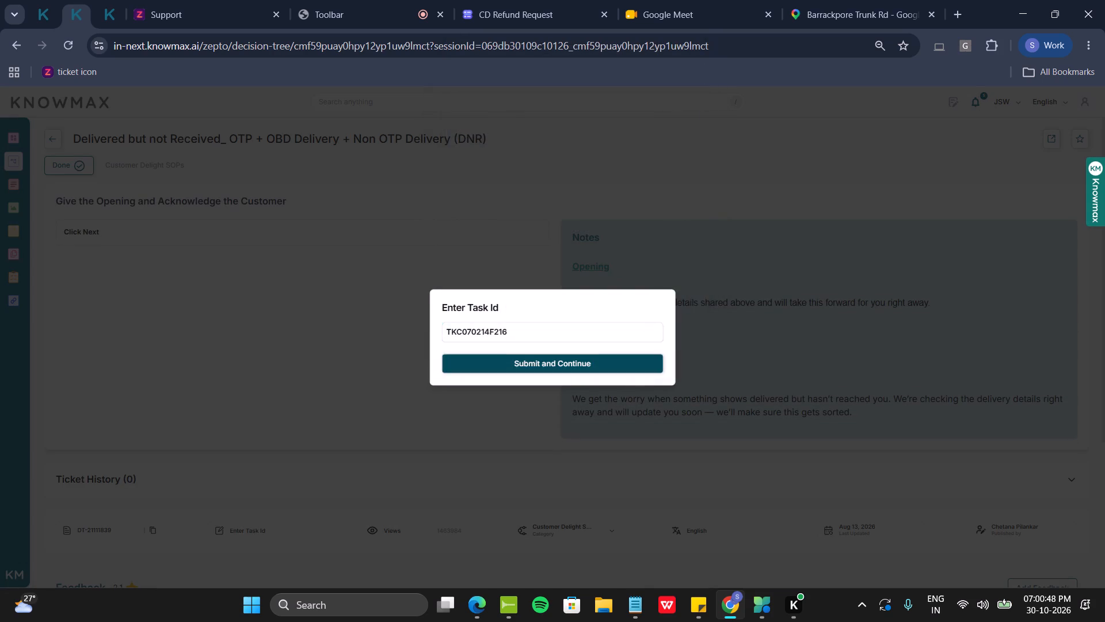
Follow the decision tree to the auto-refund stage, choosing the correct address, "Order not found." and "Marked Delivered instead of RTO".
{"action": "left_click", "coordinate": [129, 236]}
{"action": "left_click", "coordinate": [129, 230]}
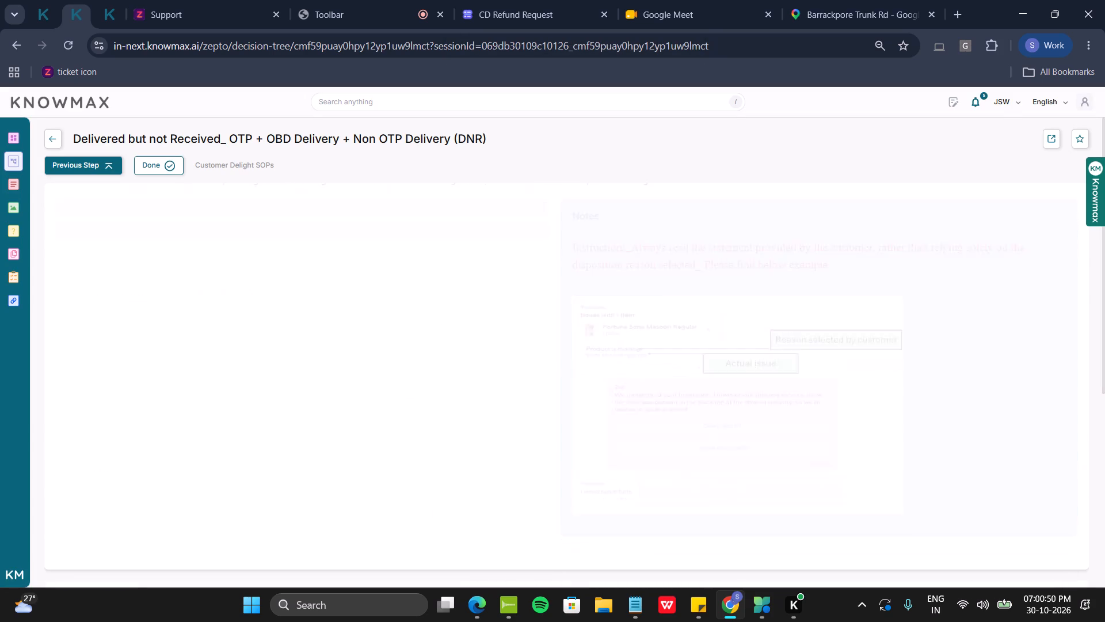
{"action": "left_click", "coordinate": [127, 269]}
{"action": "left_click", "coordinate": [150, 219]}
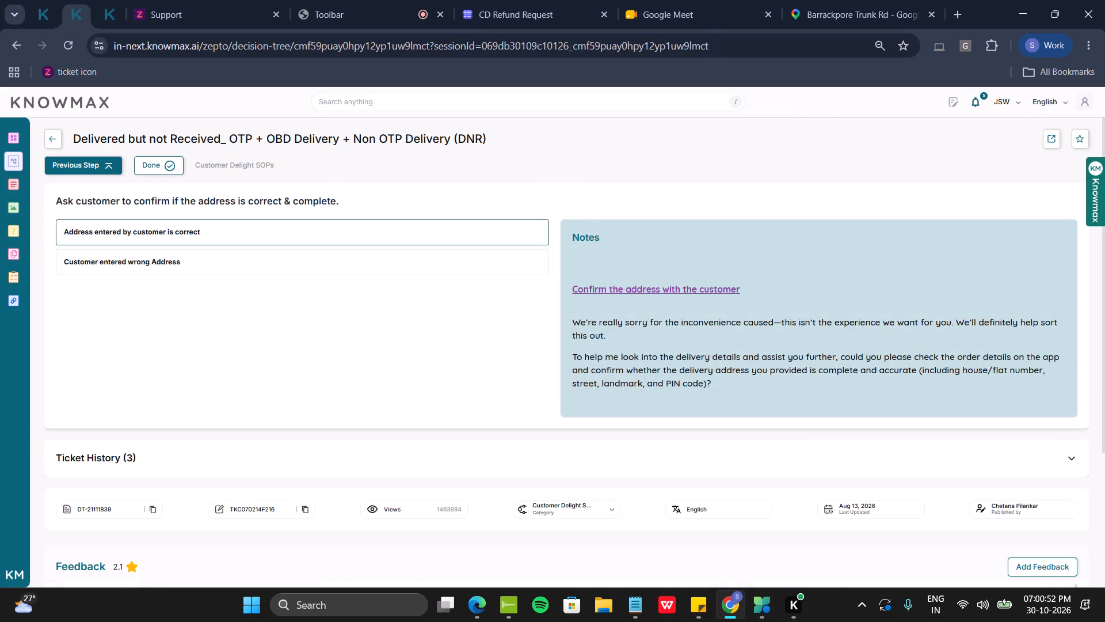
{"action": "left_click", "coordinate": [162, 231]}
{"action": "left_click", "coordinate": [170, 257]}
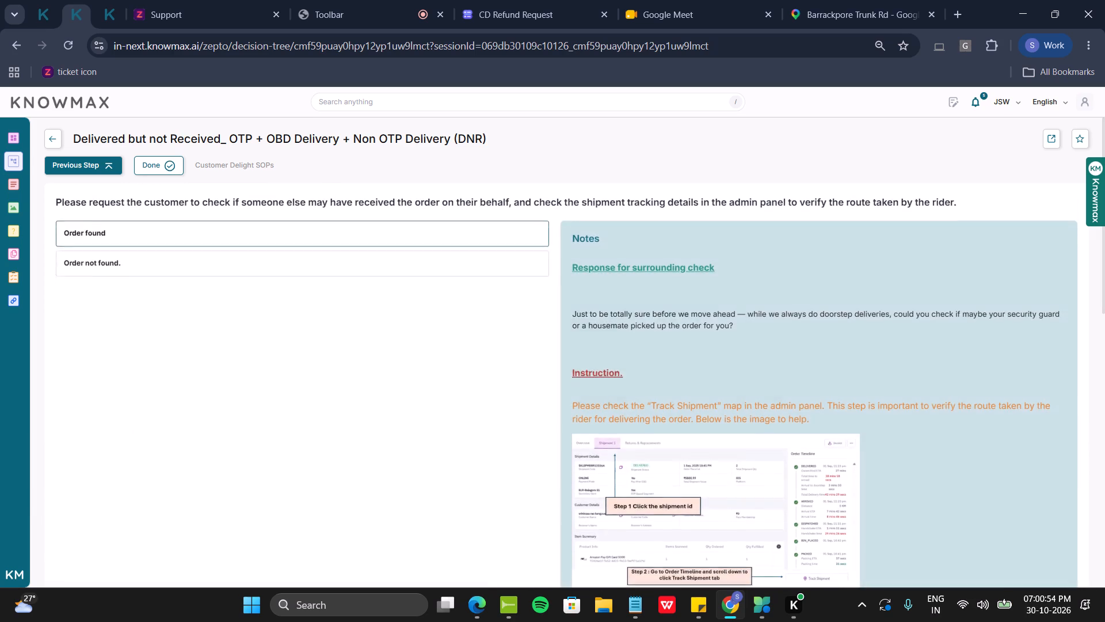
{"action": "left_click", "coordinate": [173, 268]}
{"action": "left_click", "coordinate": [177, 227]}
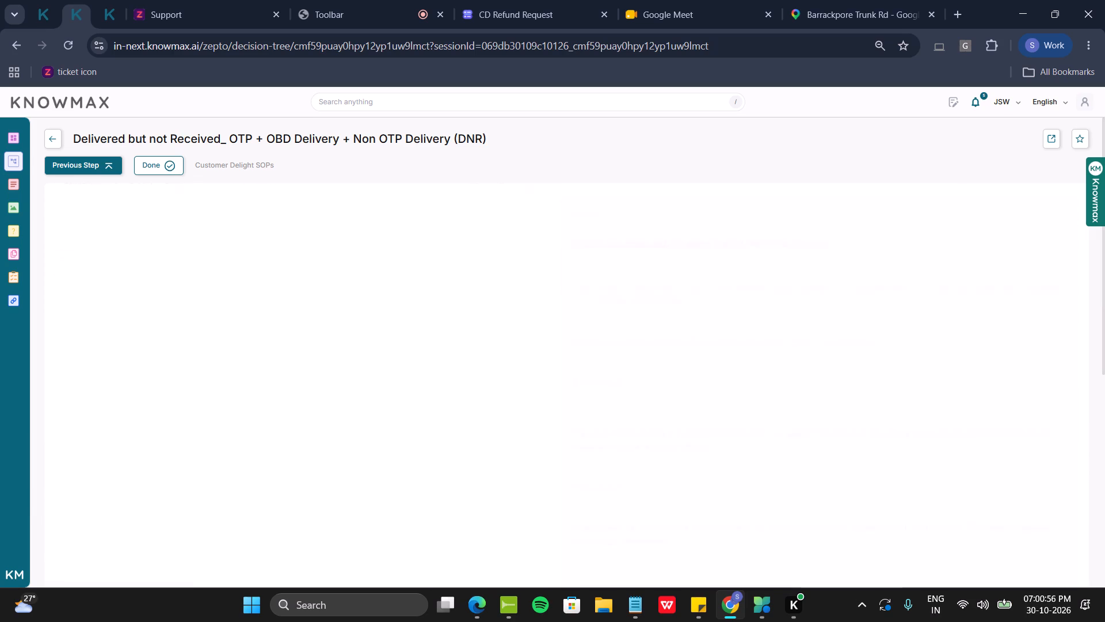
{"action": "left_click", "coordinate": [192, 237]}
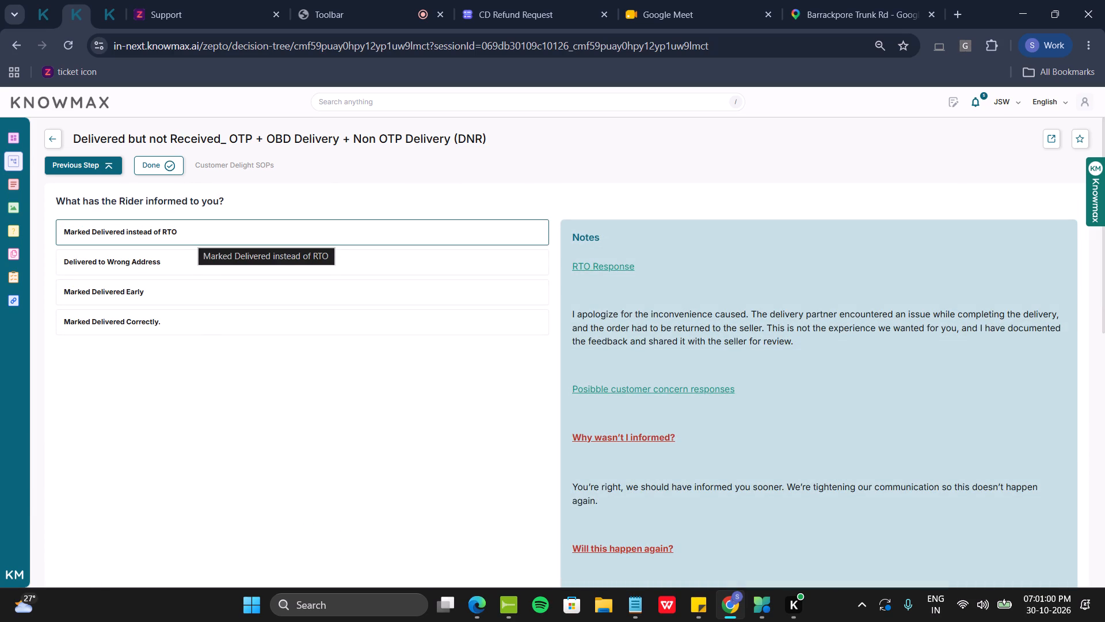
{"action": "left_click", "coordinate": [187, 238]}
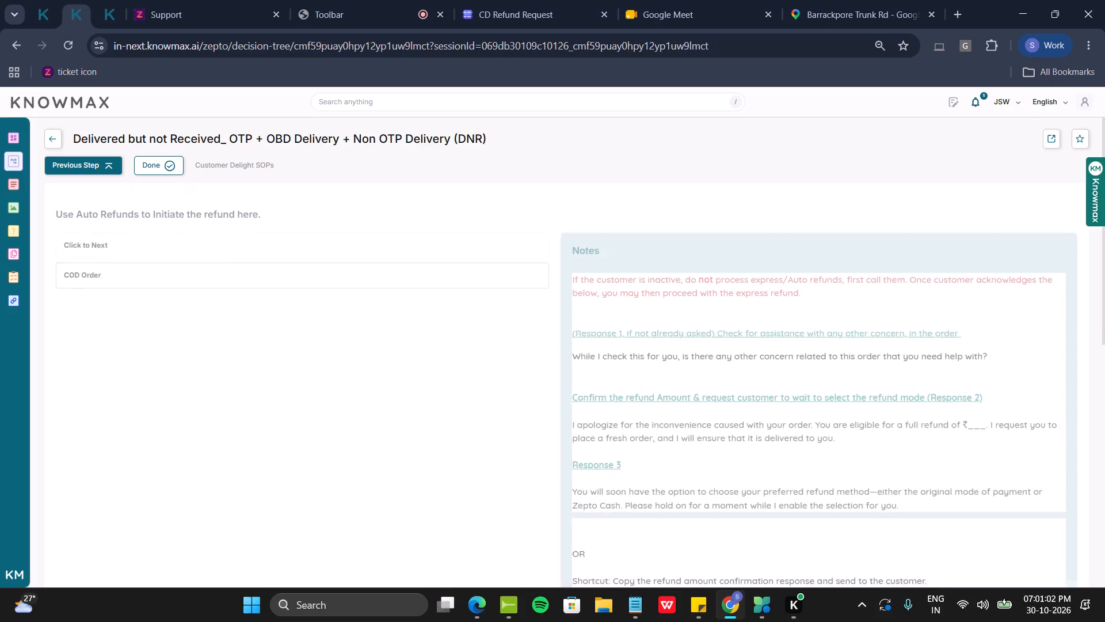
{"action": "triple_click", "coordinate": [689, 419]}
{"action": "key", "text": "ctrl+c"}
{"action": "left_click", "coordinate": [172, 10]}
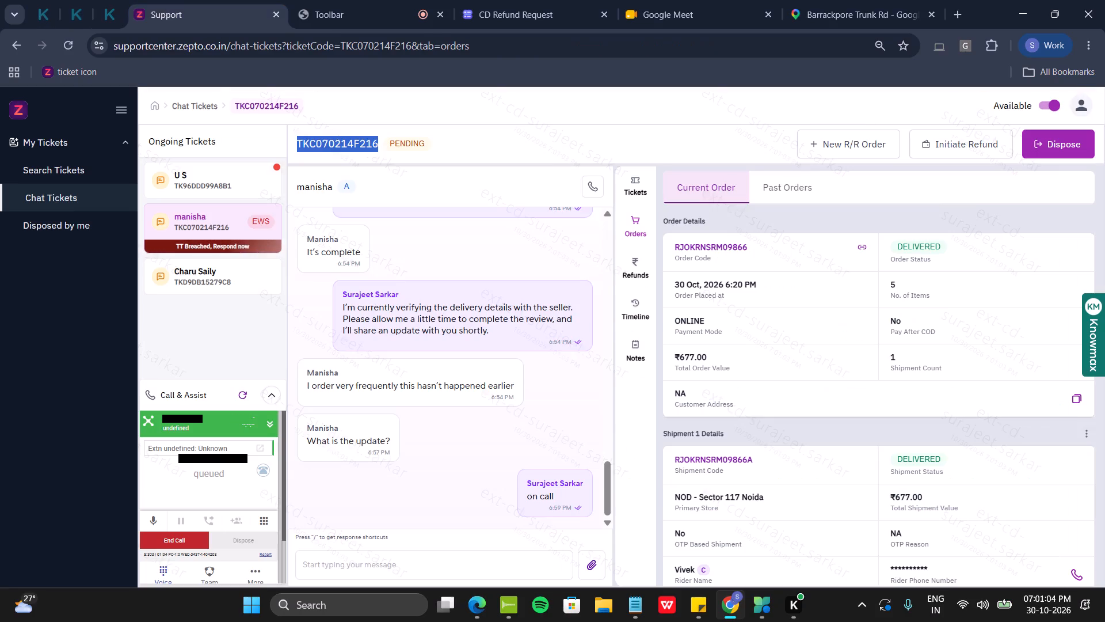
{"action": "left_click", "coordinate": [400, 581], "text": "ctrl"}
{"action": "left_click", "coordinate": [397, 567], "text": "ctrl"}
{"action": "key", "text": "ctrl+v"}
{"action": "double_click", "coordinate": [376, 548]}
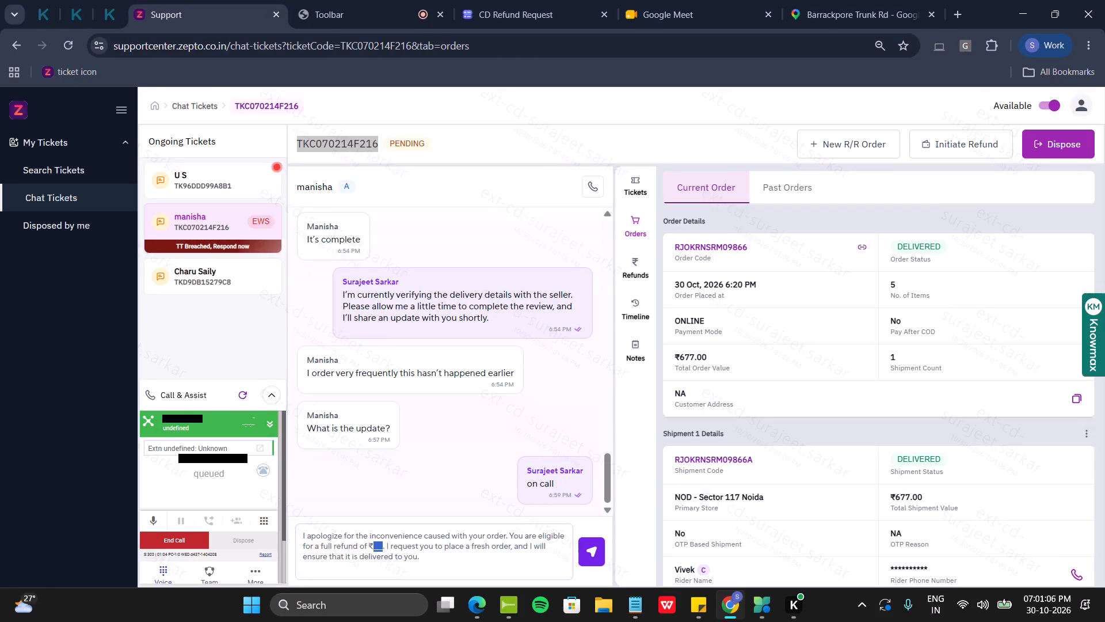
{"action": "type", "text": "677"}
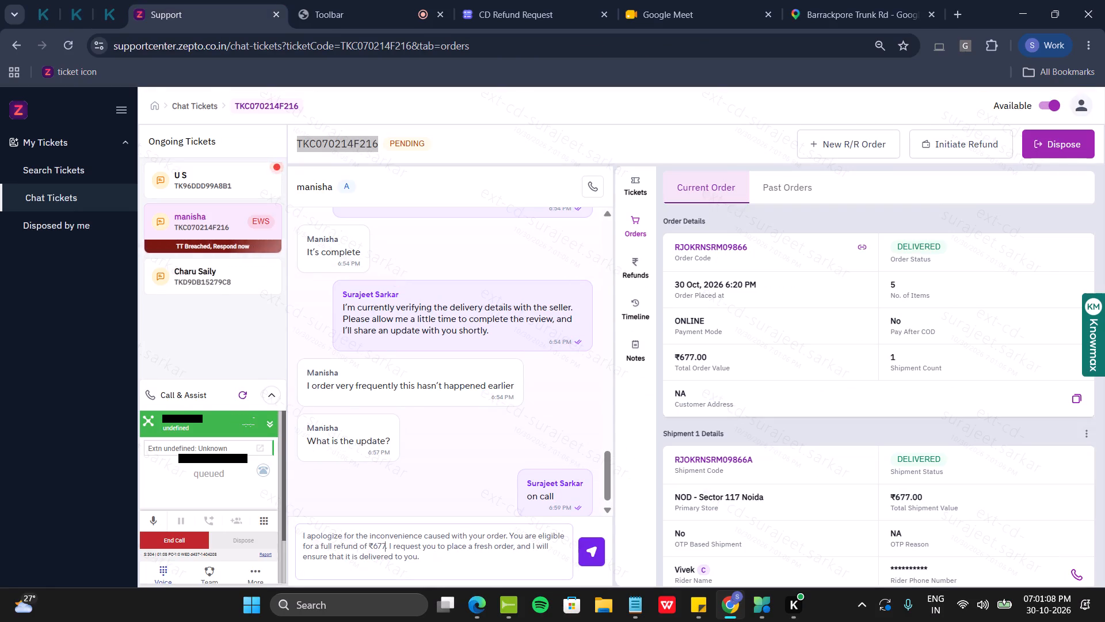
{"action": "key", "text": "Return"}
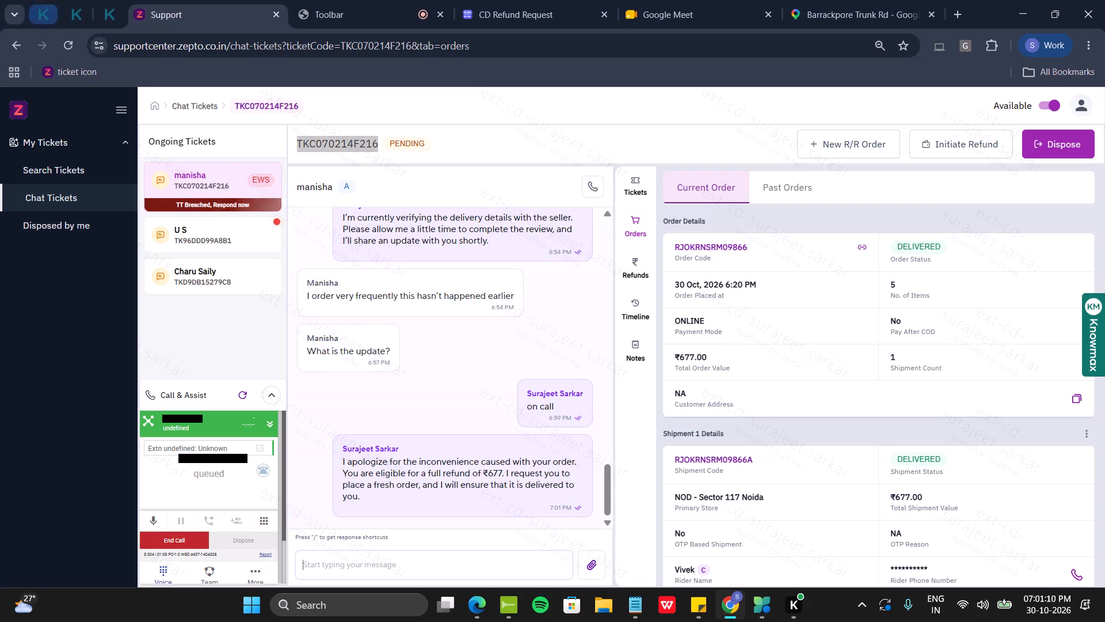
Send Knowmax Response 3, about choosing the original payment mode or Zepto Cash for the refund, in the same chat.
{"action": "left_click", "coordinate": [84, 14]}
{"action": "triple_click", "coordinate": [731, 477]}
{"action": "key", "text": "ctrl+c"}
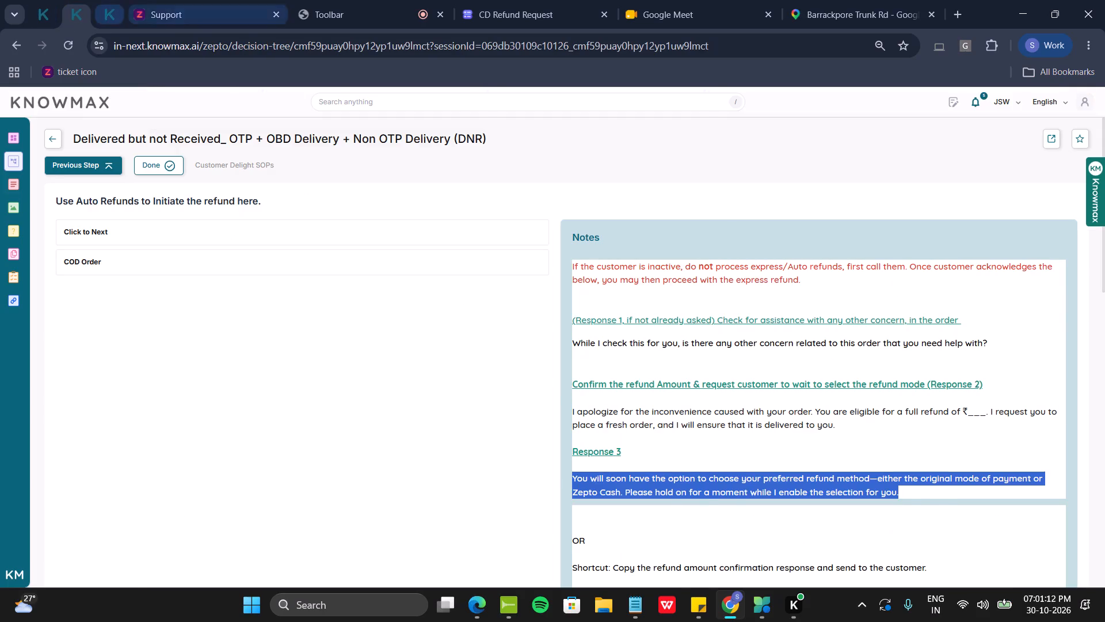
{"action": "left_click", "coordinate": [176, 14]}
{"action": "key", "text": "ctrl+v"}
{"action": "key", "text": "Return"}
Add the note "cx A" to ticket TKC070214F216.
{"action": "left_click", "coordinate": [641, 354]}
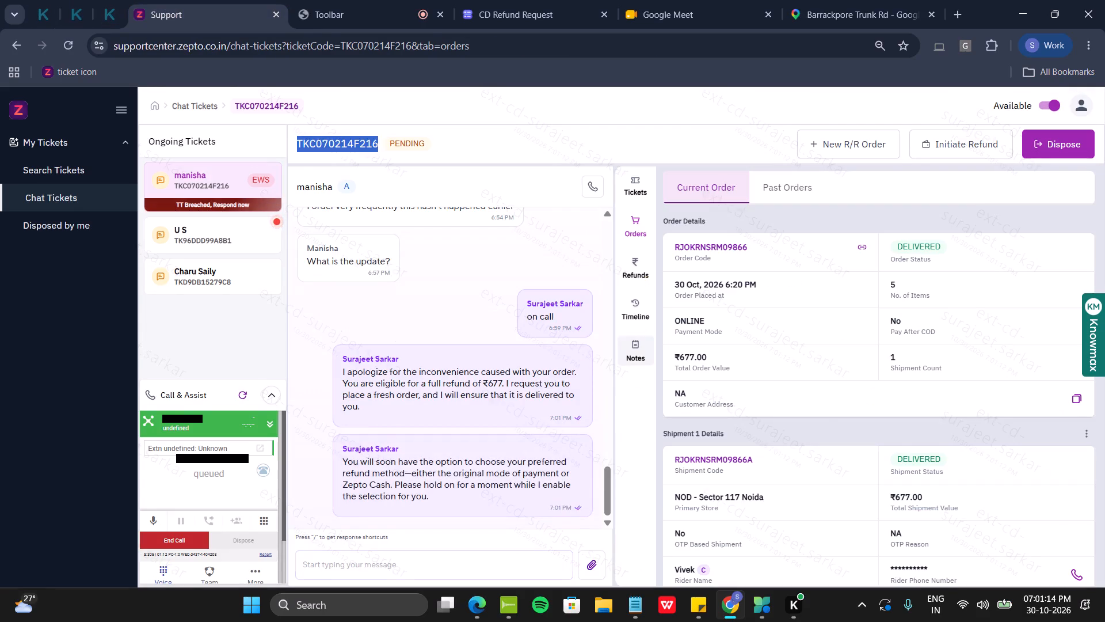
{"action": "left_click", "coordinate": [702, 568]}
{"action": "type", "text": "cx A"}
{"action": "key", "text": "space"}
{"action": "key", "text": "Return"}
{"action": "left_click", "coordinate": [953, 140]}
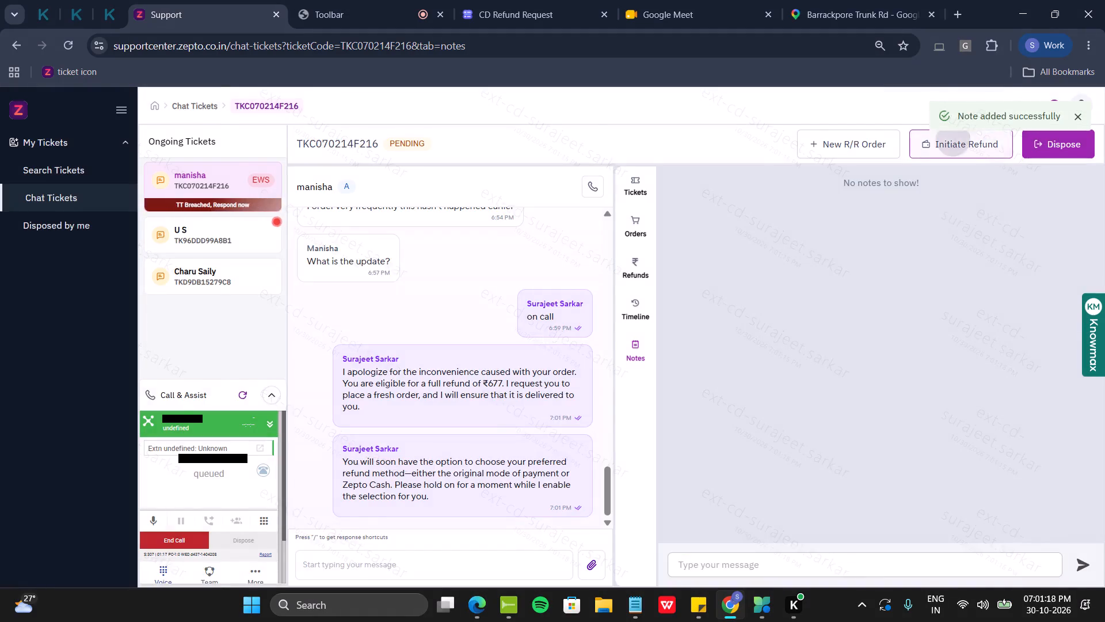
{"action": "left_click", "coordinate": [330, 185]}
{"action": "left_click", "coordinate": [253, 259]}
{"action": "left_click", "coordinate": [634, 262]}
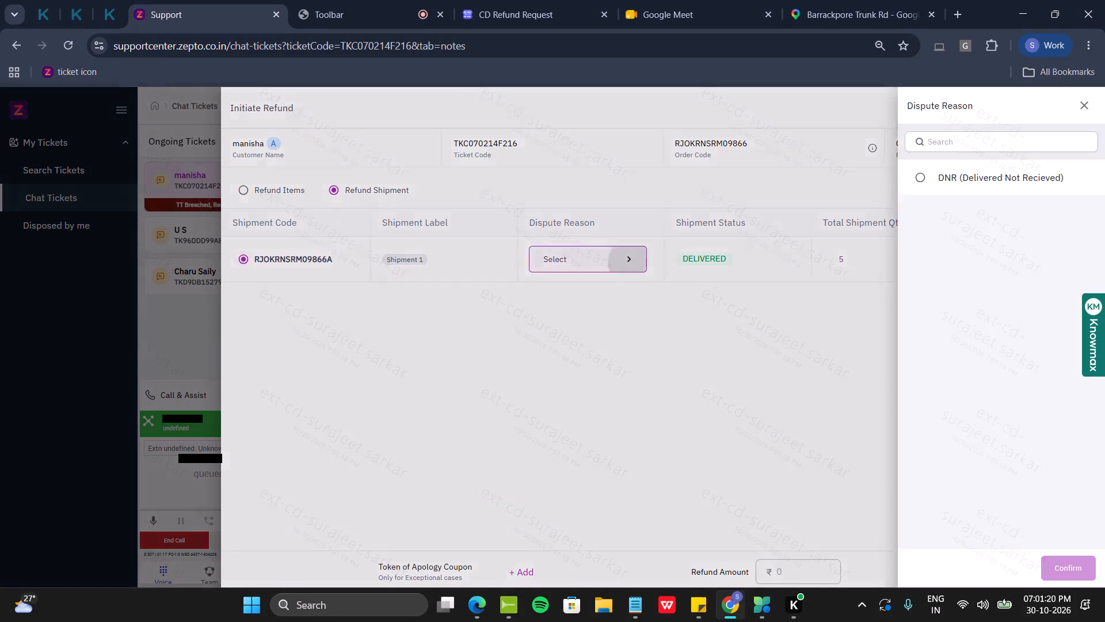
{"action": "left_click", "coordinate": [935, 178]}
{"action": "left_click", "coordinate": [923, 176]}
{"action": "left_click", "coordinate": [1061, 566]}
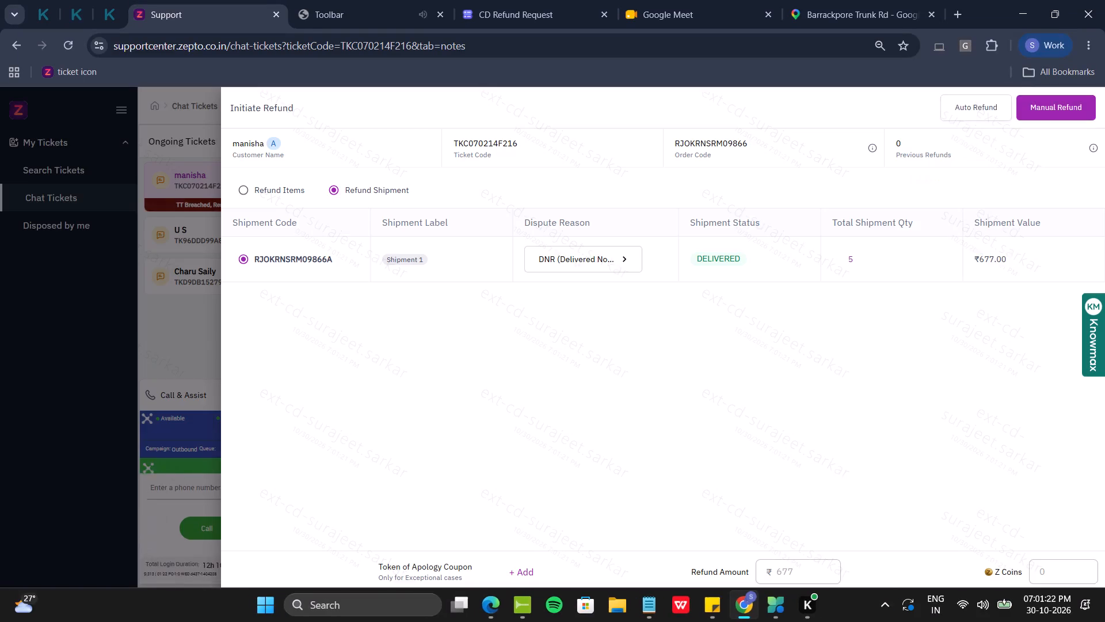
{"action": "left_click", "coordinate": [988, 112]}
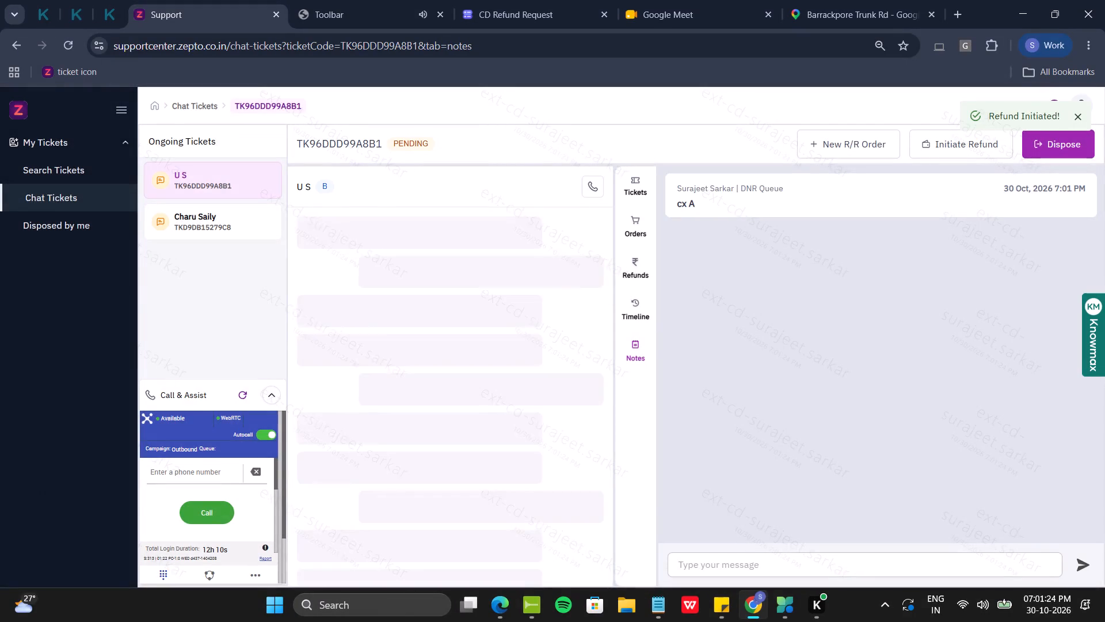
Reload the calling Toolbar page and call the customer of ticket TKD9DB15279C8.
{"action": "left_click", "coordinate": [208, 208]}
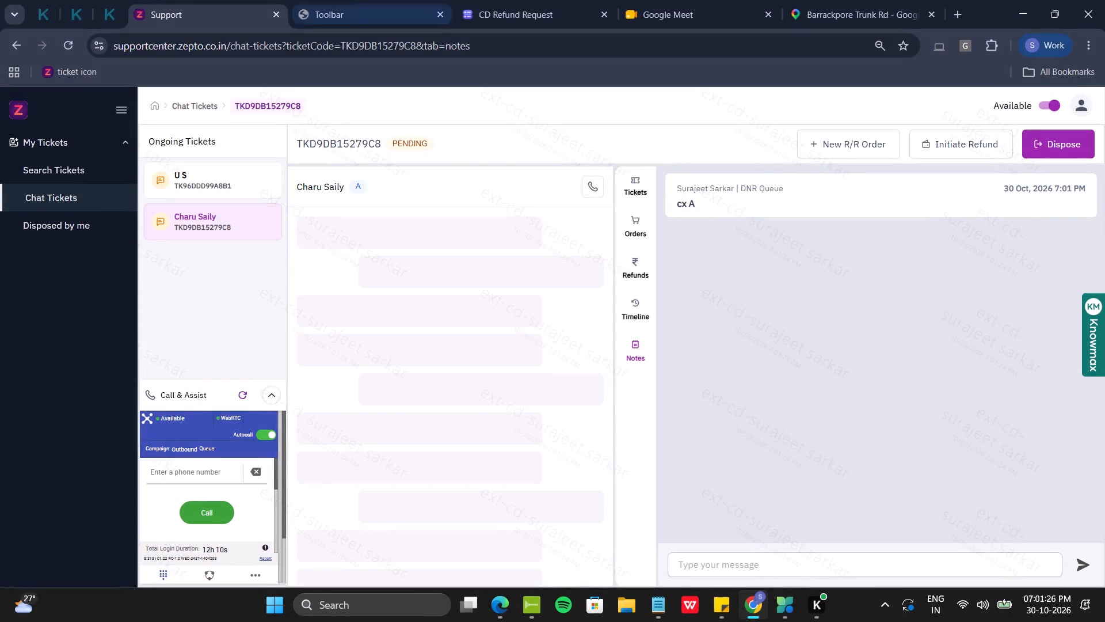
{"action": "left_click", "coordinate": [341, 3]}
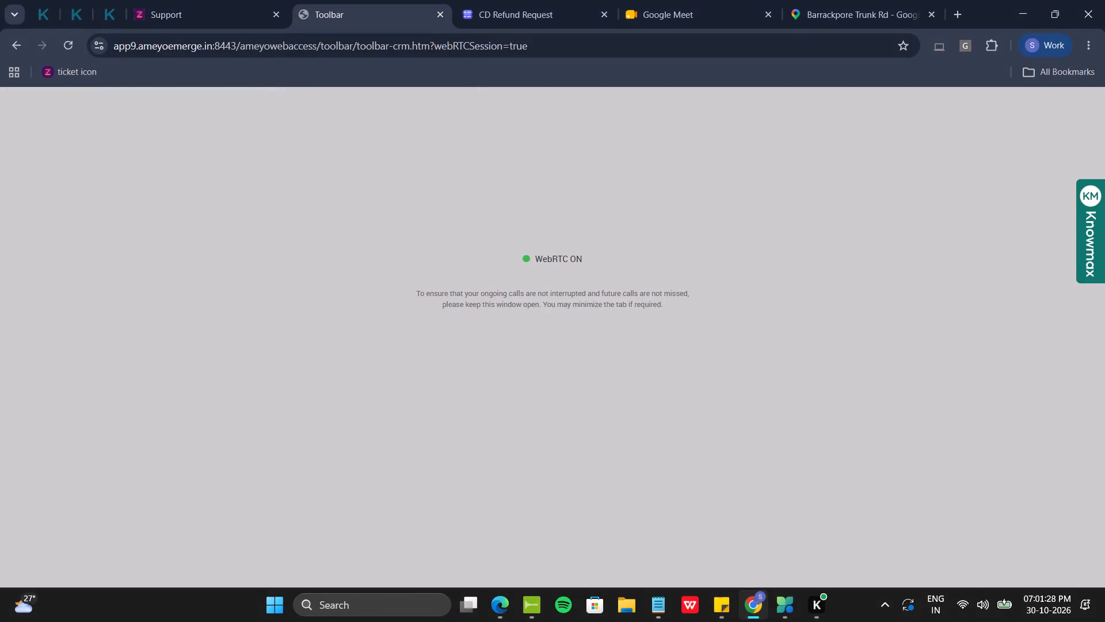
{"action": "left_click", "coordinate": [68, 30]}
{"action": "left_click", "coordinate": [73, 54]}
{"action": "left_click", "coordinate": [194, 0]}
{"action": "left_click", "coordinate": [576, 184]}
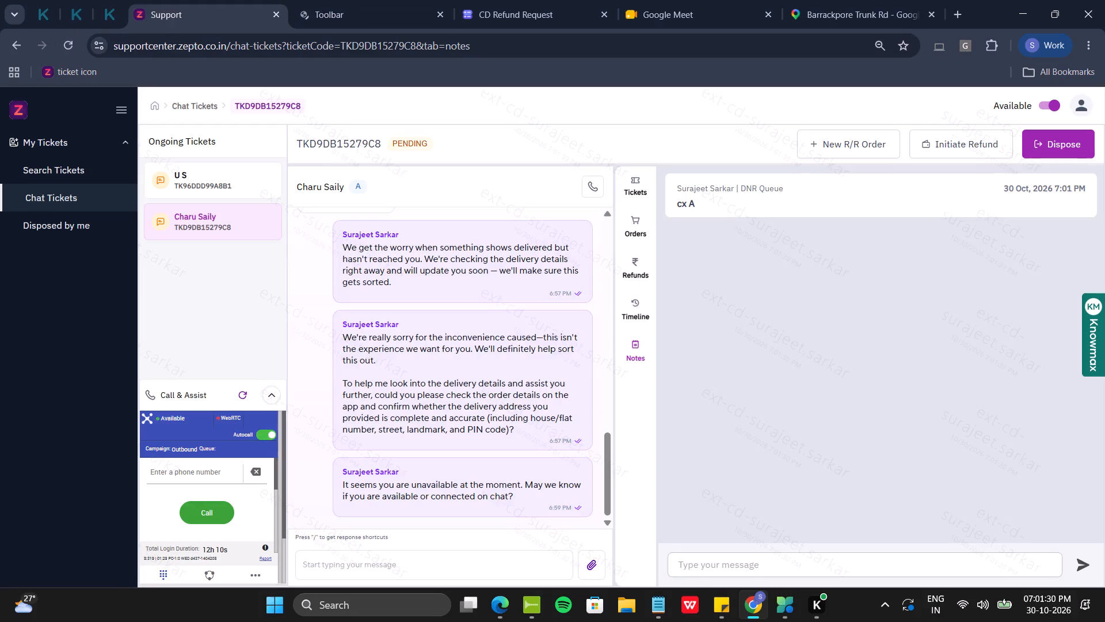
{"action": "left_click", "coordinate": [586, 187]}
{"action": "left_click", "coordinate": [718, 613]}
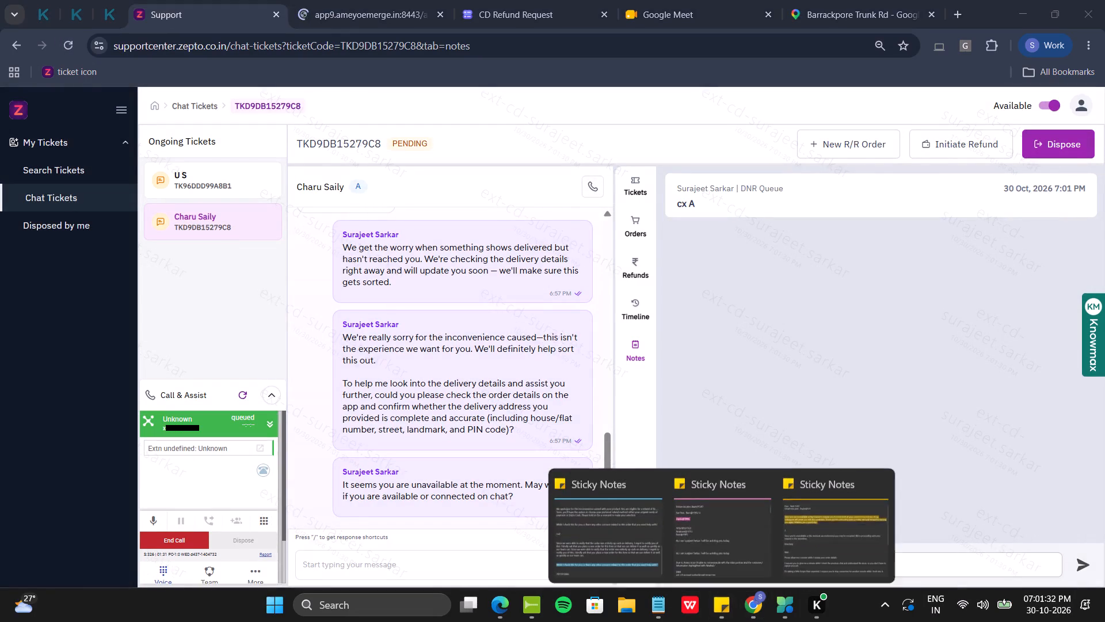
{"action": "left_click", "coordinate": [797, 528]}
{"action": "key", "text": "ctrl+c"}
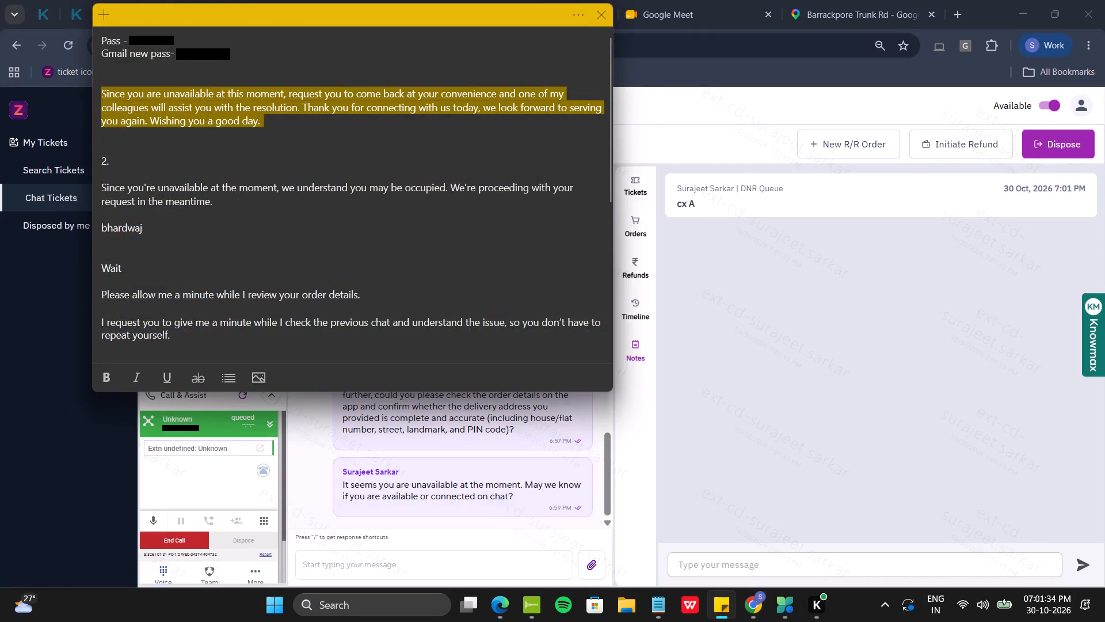
{"action": "left_click", "coordinate": [456, 562], "text": "ctrl"}
{"action": "key", "text": "ctrl+v"}
Start the closing reply with the customer's first name and a comma, change "Since" to "since", and send it.
{"action": "double_click", "coordinate": [305, 189]}
{"action": "key", "text": "ctrl+c"}
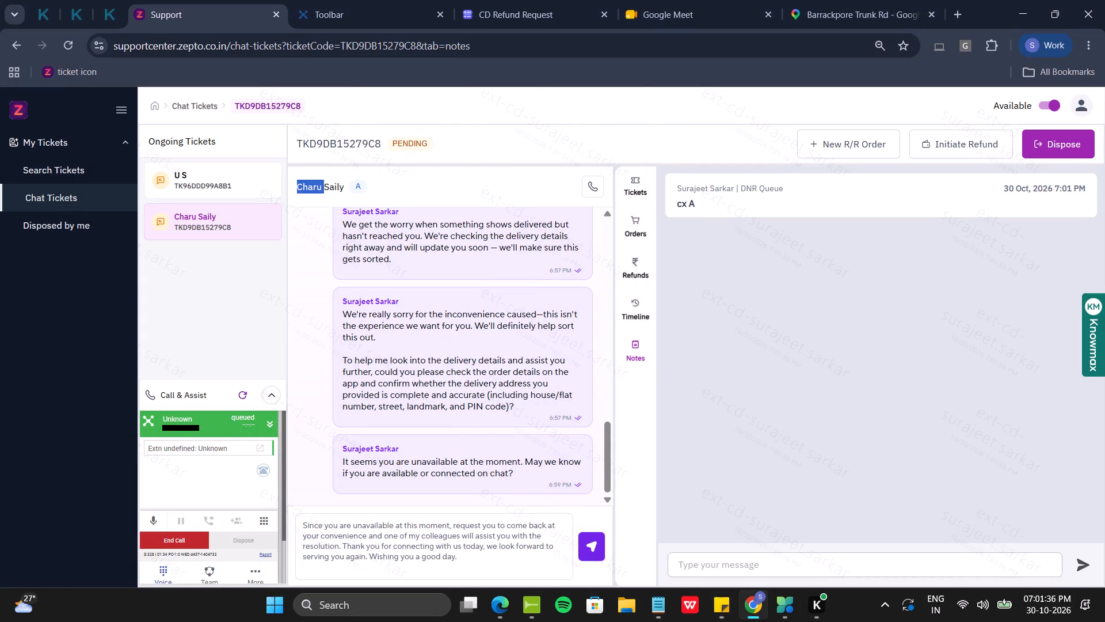
{"action": "left_click", "coordinate": [294, 521], "text": "ctrl"}
{"action": "key", "text": "ctrl+v"}
{"action": "left_click", "coordinate": [297, 521], "text": "ctrl"}
{"action": "key", "text": "ctrl+v"}
{"action": "key", "text": "Left"}
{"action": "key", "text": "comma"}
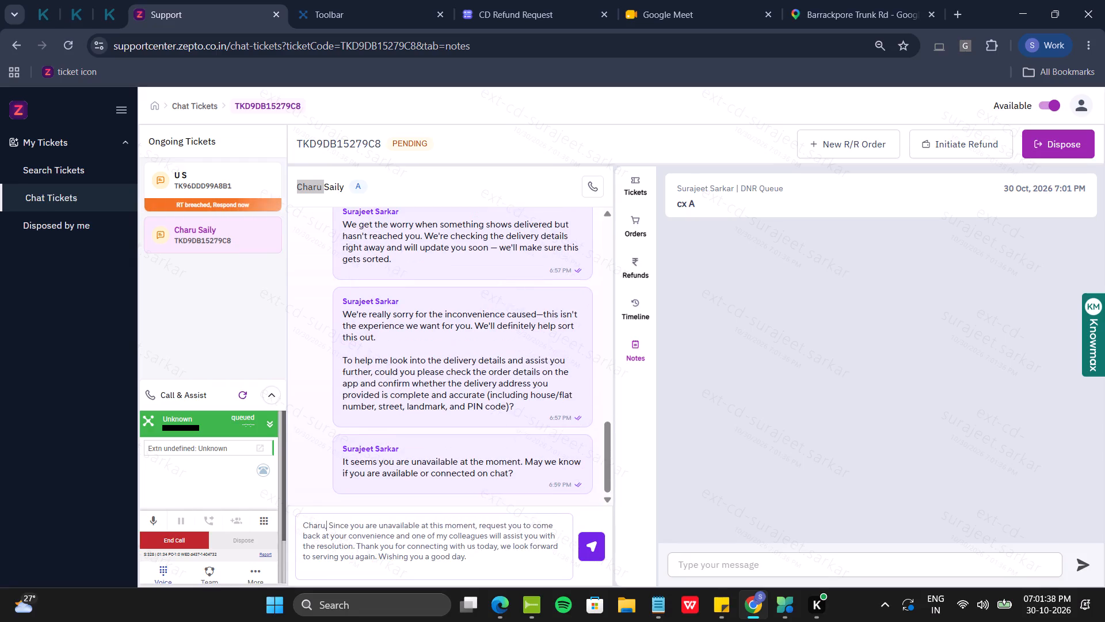
{"action": "key", "text": "Right"}
{"action": "key", "text": "Right"}
{"action": "key", "text": "BackSpace"}
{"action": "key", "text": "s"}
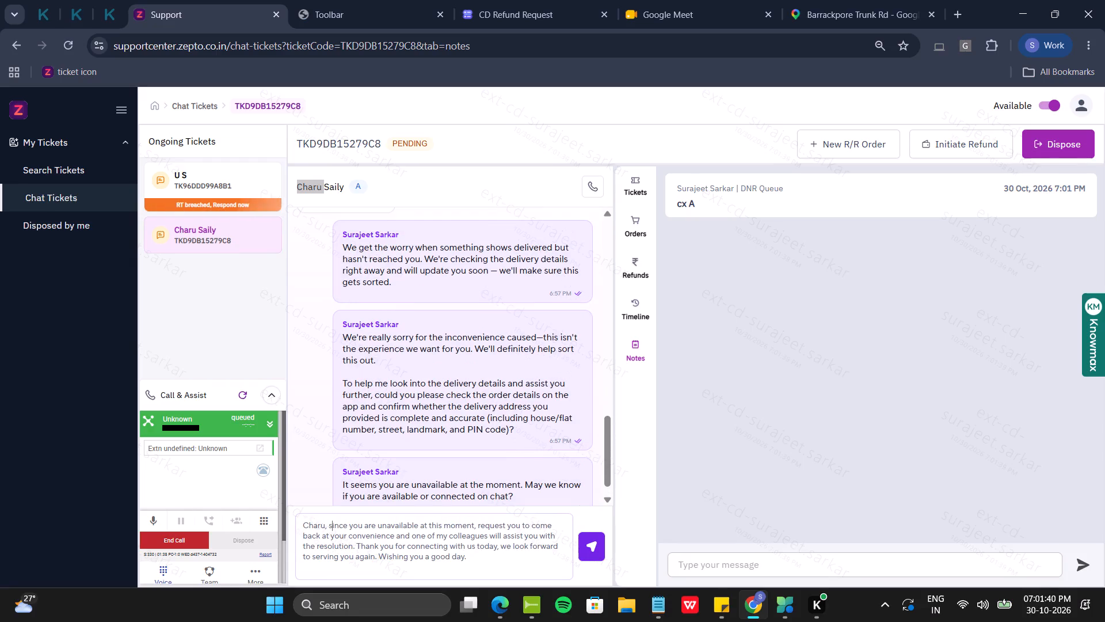
{"action": "scroll", "coordinate": [336, 462], "scroll_direction": "down", "scroll_amount": 6}
{"action": "key", "text": "Return"}
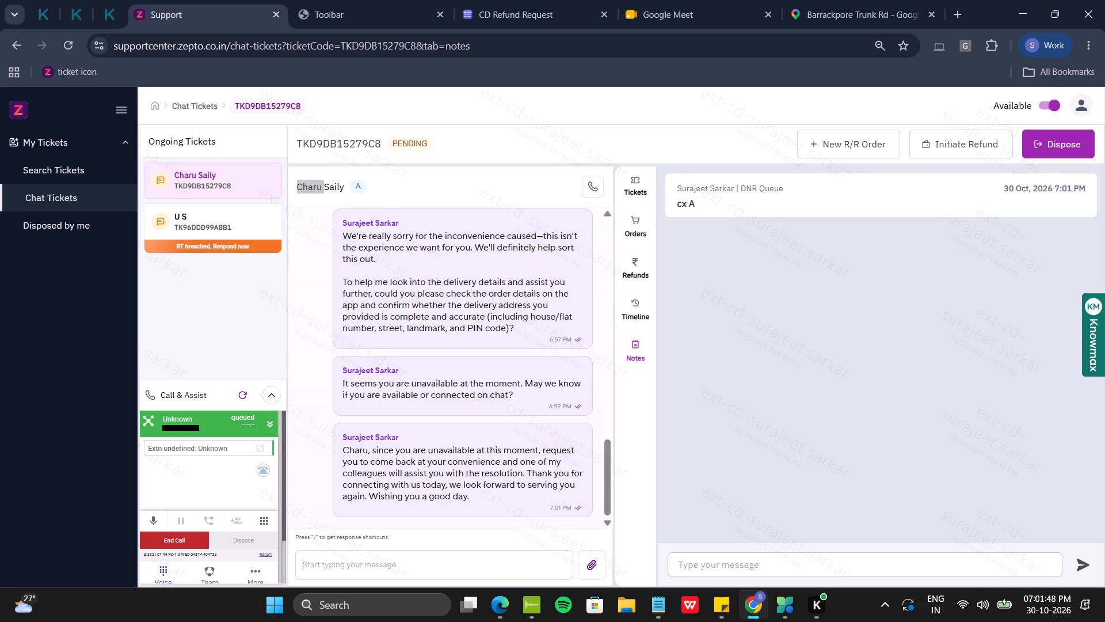
{"action": "left_click", "coordinate": [241, 215]}
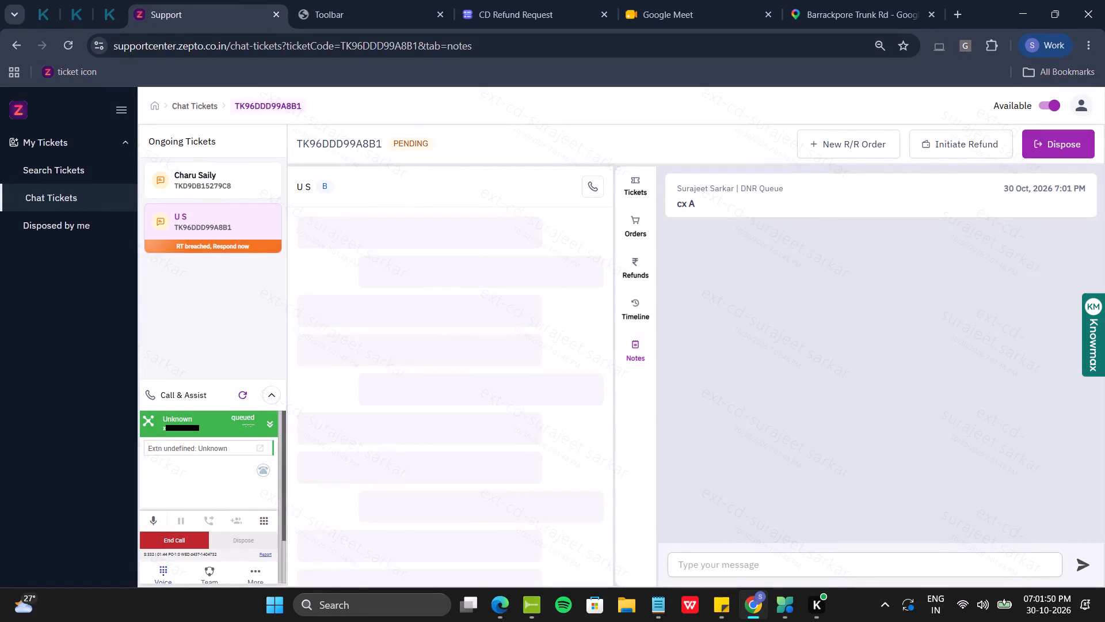
{"action": "scroll", "coordinate": [446, 428], "scroll_direction": "up", "scroll_amount": 1}
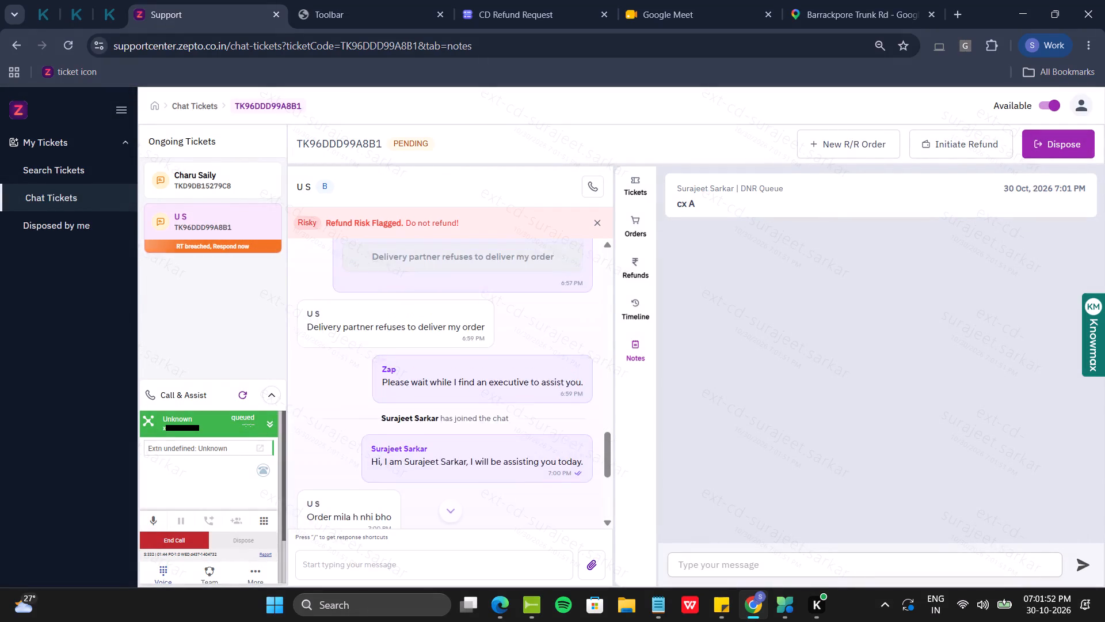
{"action": "scroll", "coordinate": [446, 428], "scroll_direction": "down", "scroll_amount": 3}
{"action": "left_click", "coordinate": [387, 566]}
{"action": "key", "text": "super+v"}
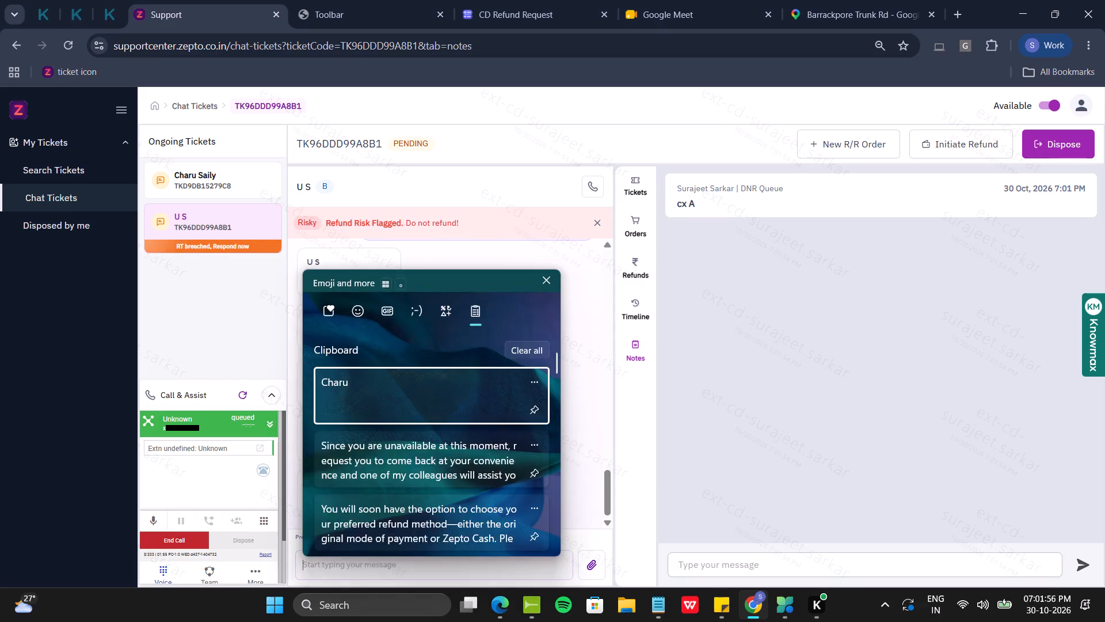
{"action": "key", "text": "Left"}
{"action": "key", "text": "Left"}
{"action": "key", "text": "Return"}
{"action": "key", "text": "ctrl+v"}
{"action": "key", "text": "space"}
{"action": "key", "text": "Return"}
{"action": "key", "text": "Return"}
{"action": "key", "text": "BackSpace"}
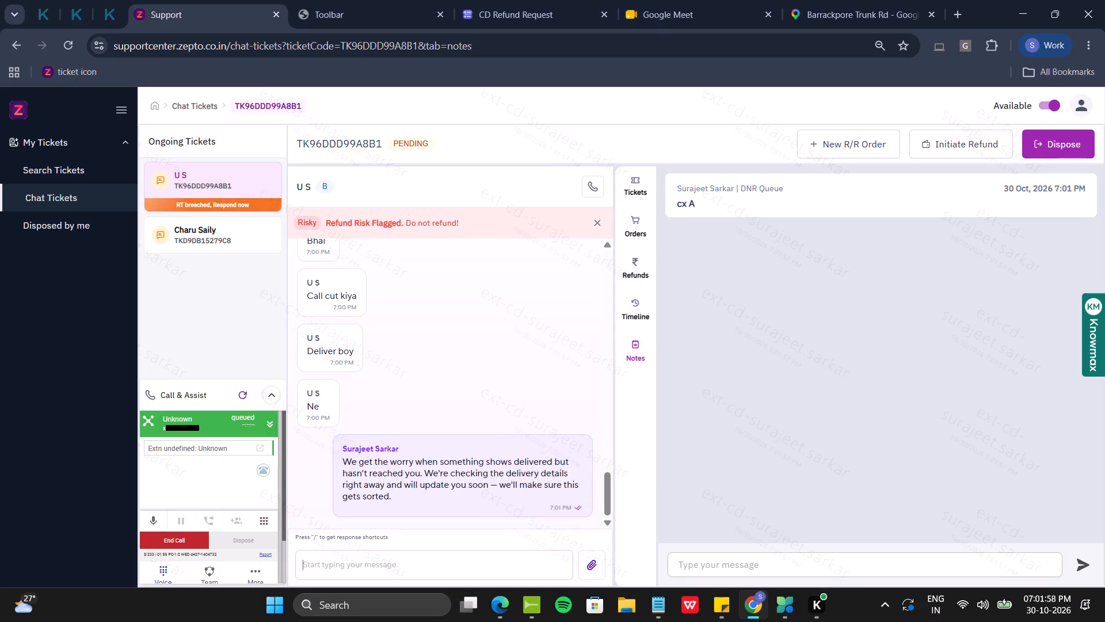
{"action": "key", "text": "super+v"}
{"action": "key", "text": "Left"}
{"action": "key", "text": "Left"}
{"action": "key", "text": "Left"}
{"action": "key", "text": "Return"}
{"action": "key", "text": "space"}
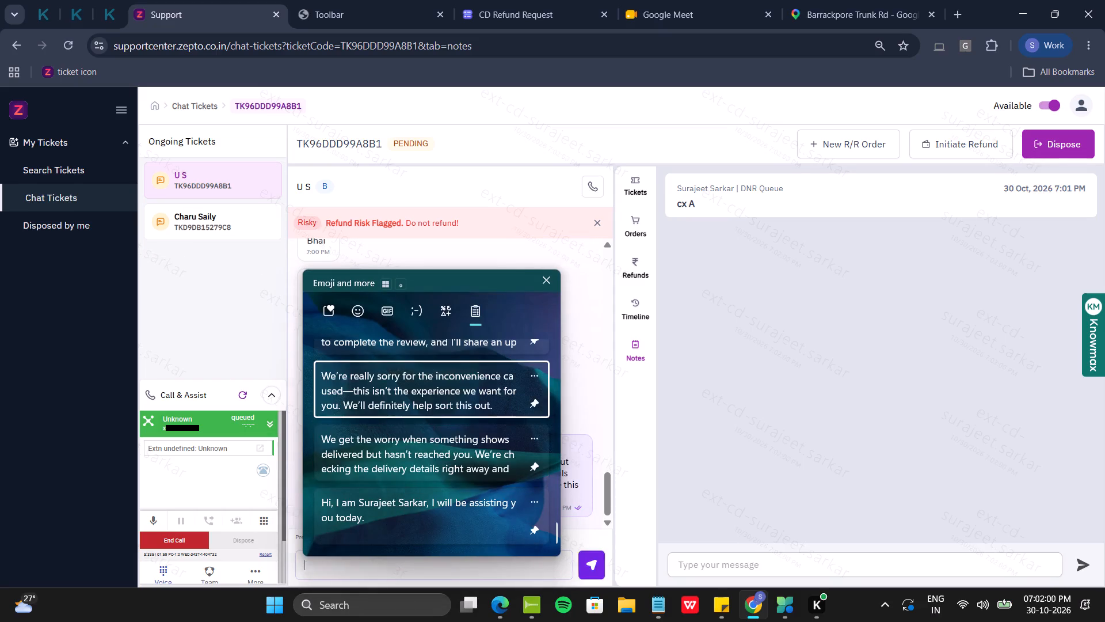
{"action": "key", "text": "ctrl+v"}
{"action": "key", "text": "Return"}
{"action": "left_click", "coordinate": [638, 219]}
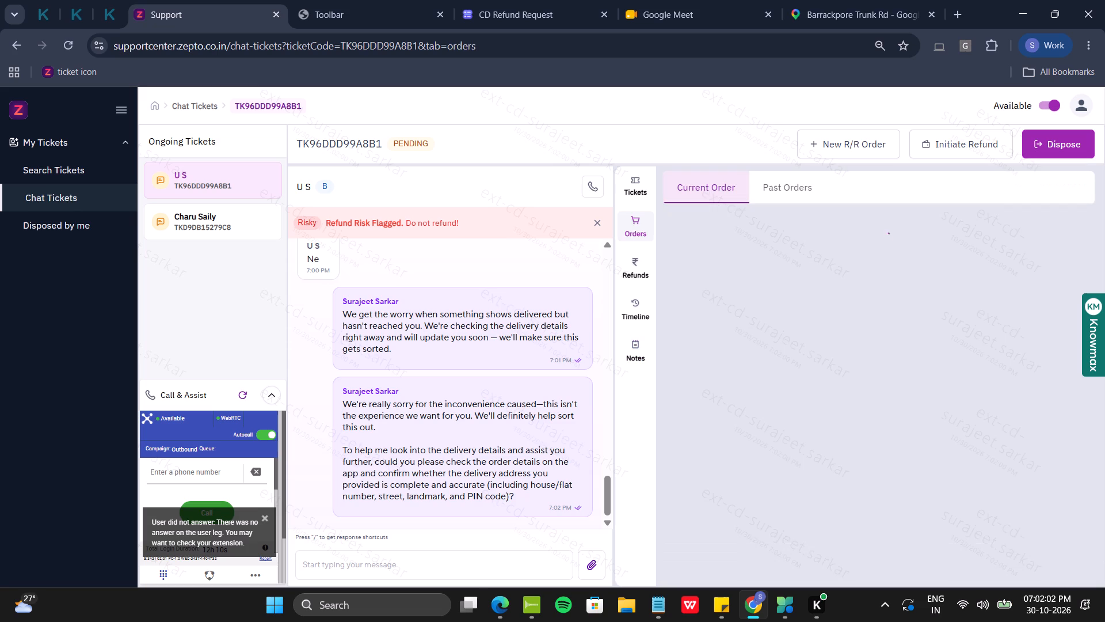
{"action": "left_click", "coordinate": [250, 226]}
{"action": "left_click", "coordinate": [1060, 145]}
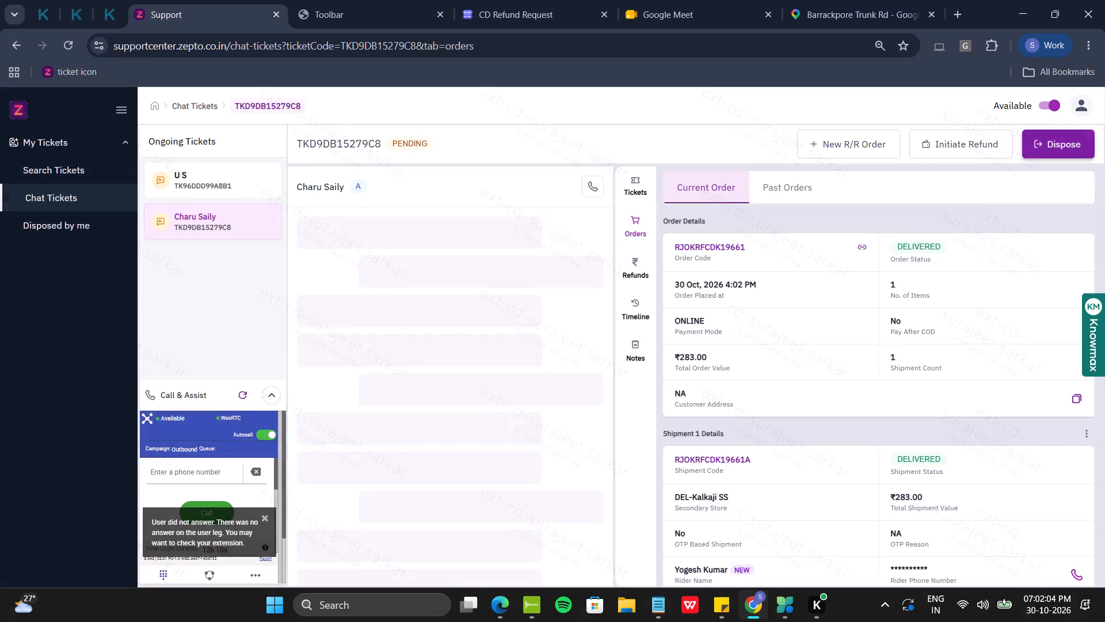
{"action": "left_click", "coordinate": [877, 149]}
{"action": "left_click", "coordinate": [894, 424]}
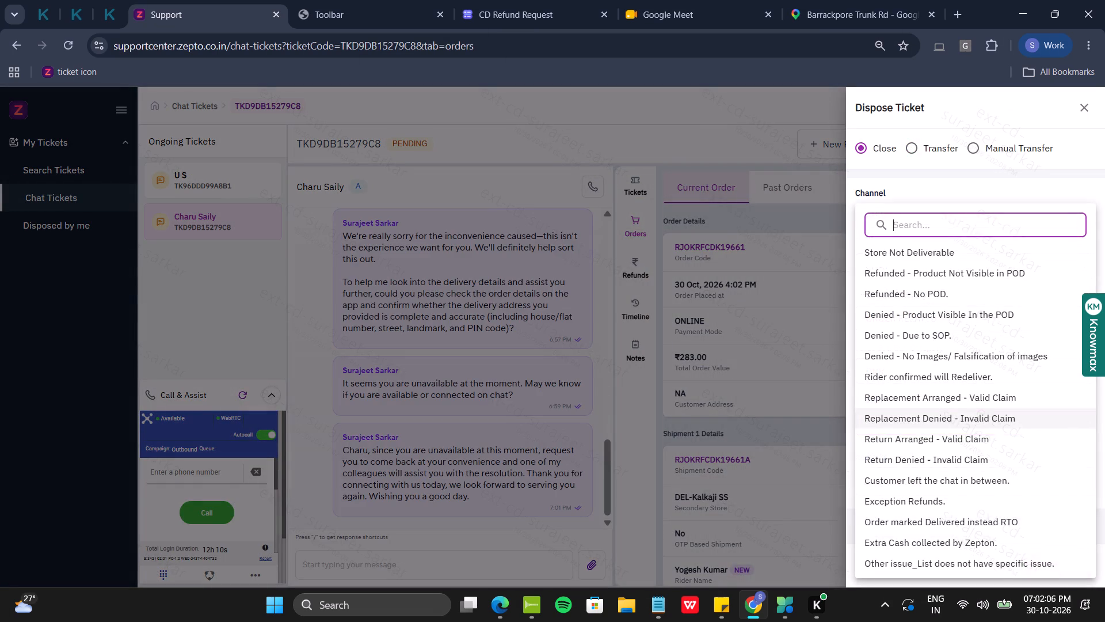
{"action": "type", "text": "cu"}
{"action": "left_click", "coordinate": [916, 484]}
{"action": "left_click", "coordinate": [1052, 568]}
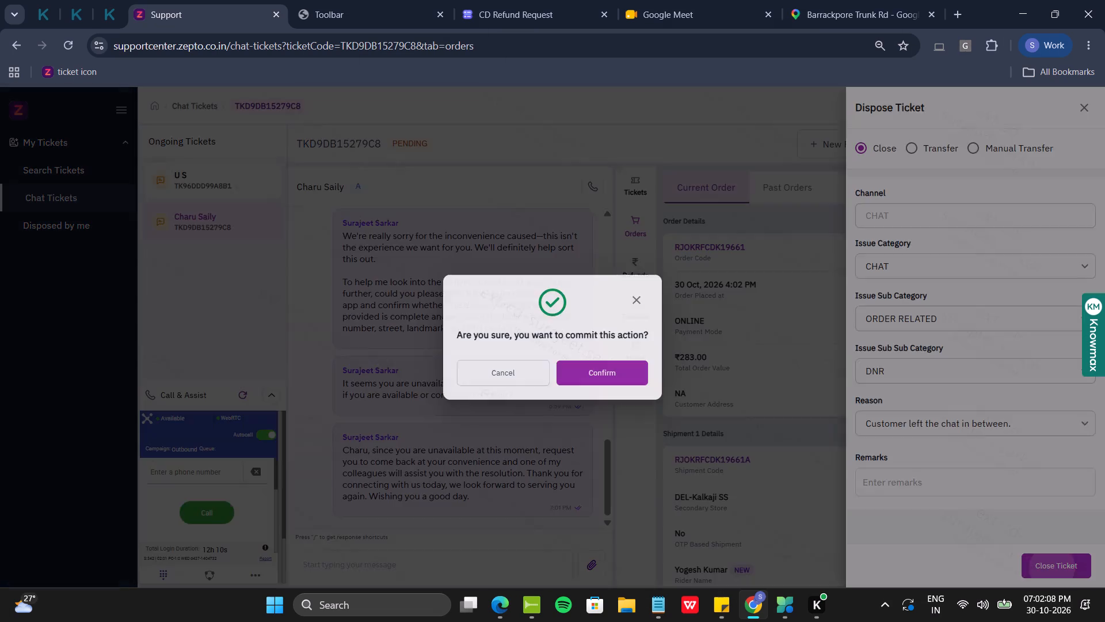
{"action": "left_click", "coordinate": [618, 376]}
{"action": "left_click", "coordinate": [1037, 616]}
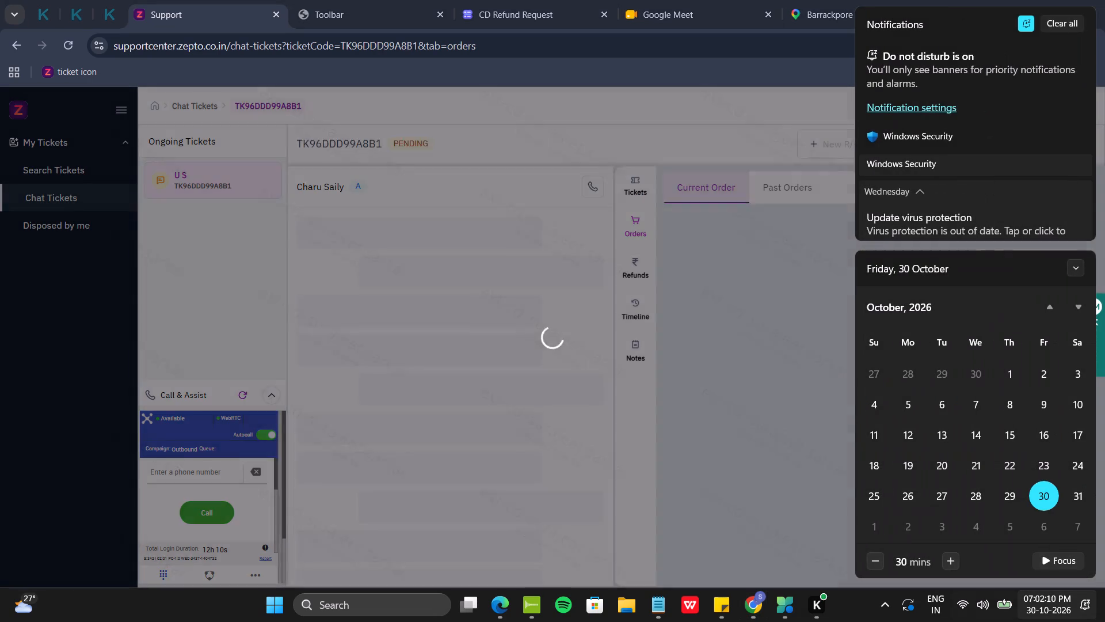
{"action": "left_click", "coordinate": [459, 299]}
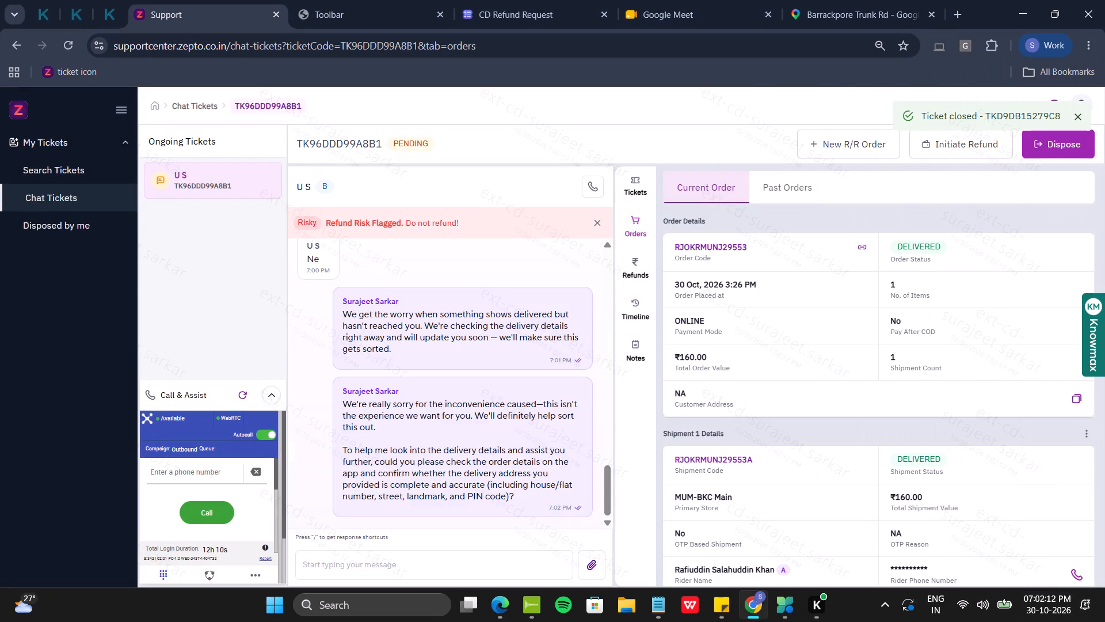
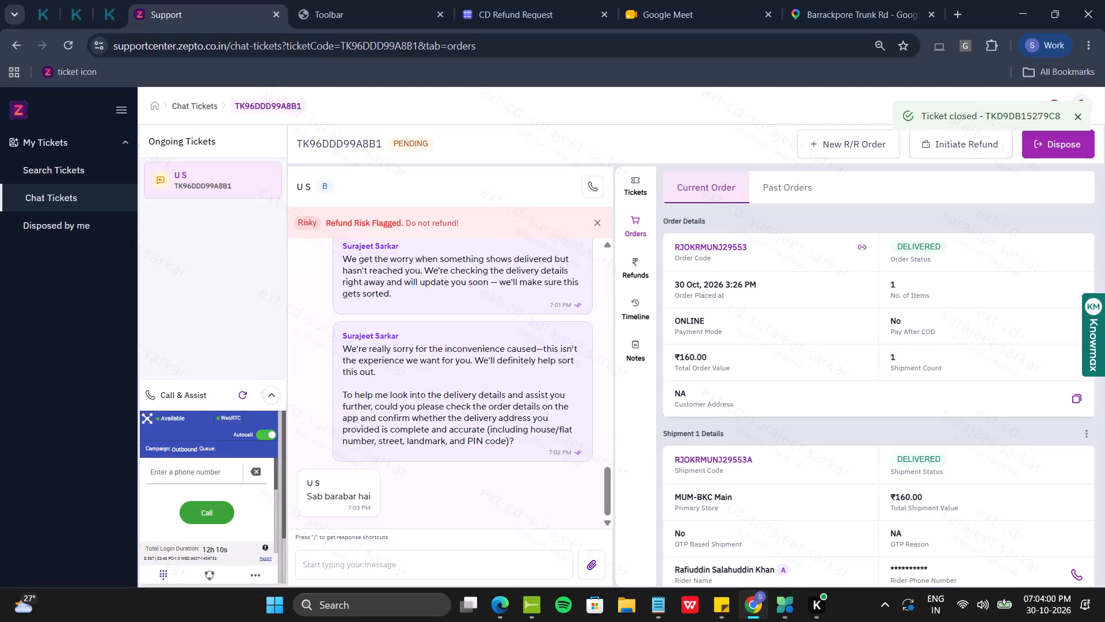
{"action": "left_click", "coordinate": [484, 566]}
{"action": "key", "text": "super+v"}
{"action": "key", "text": "Left"}
{"action": "key", "text": "Left"}
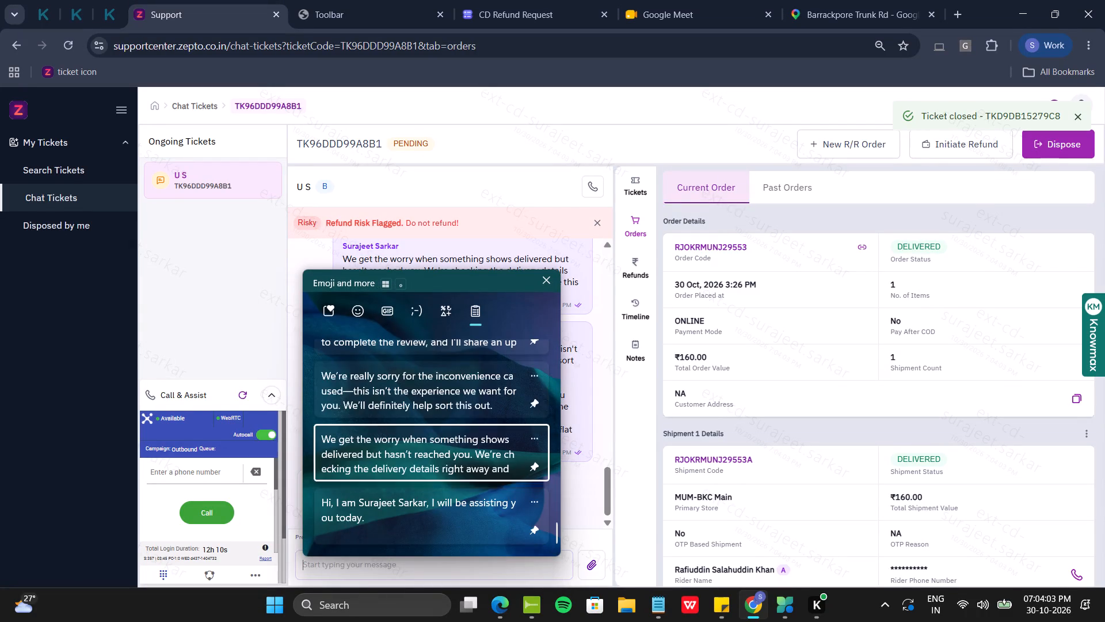
{"action": "key", "text": "Left"}
{"action": "key", "text": "Left"}
{"action": "key", "text": "Return"}
{"action": "key", "text": "ctrl+v"}
{"action": "key", "text": "space"}
{"action": "key", "text": "Return"}
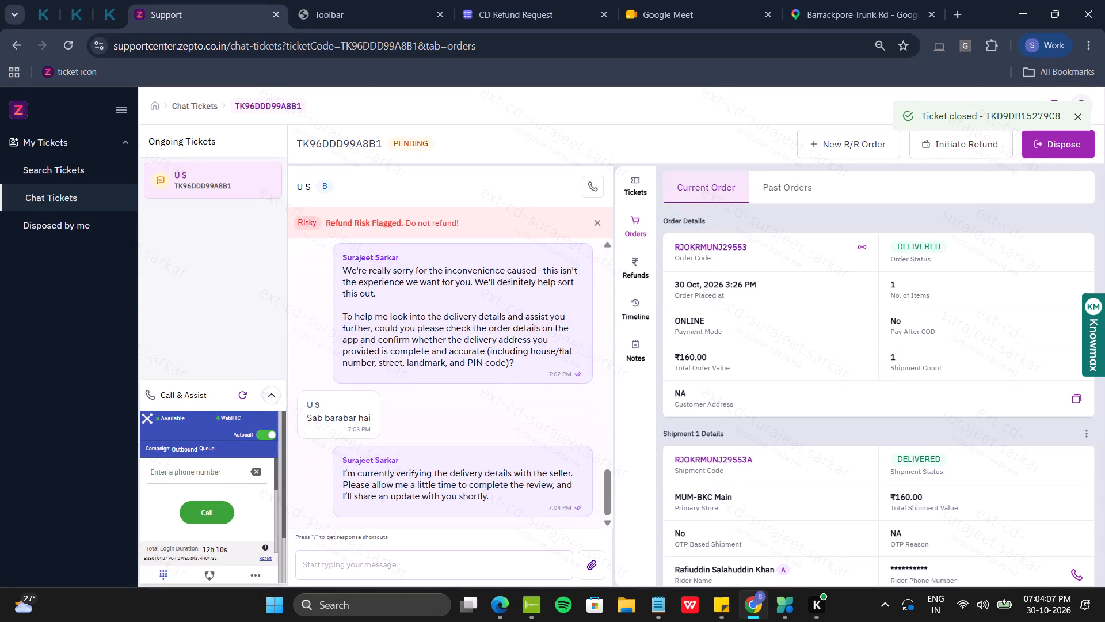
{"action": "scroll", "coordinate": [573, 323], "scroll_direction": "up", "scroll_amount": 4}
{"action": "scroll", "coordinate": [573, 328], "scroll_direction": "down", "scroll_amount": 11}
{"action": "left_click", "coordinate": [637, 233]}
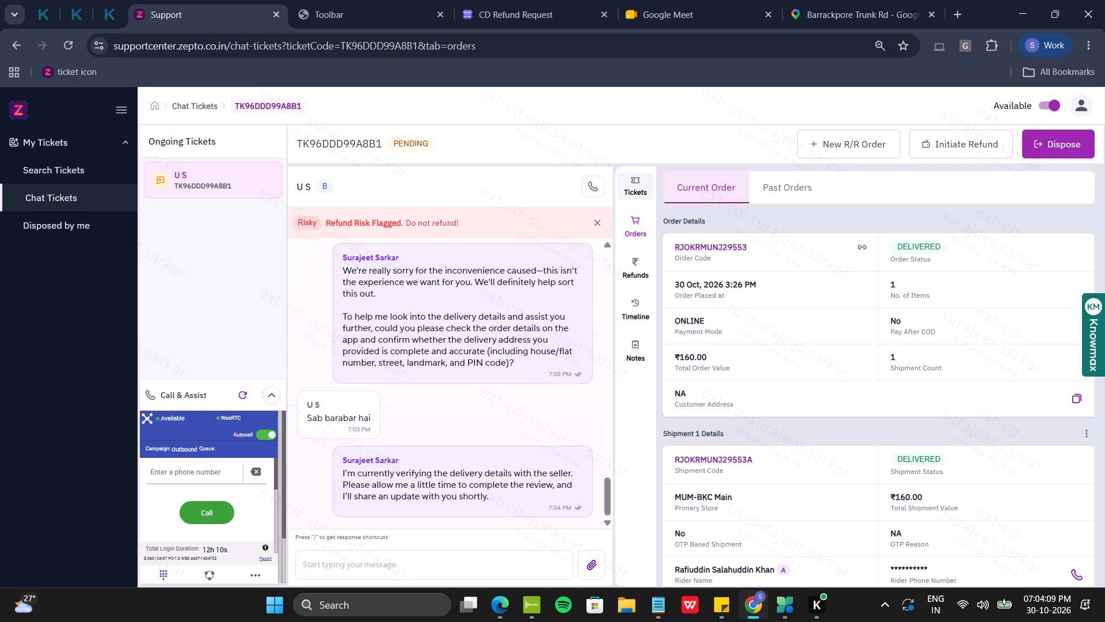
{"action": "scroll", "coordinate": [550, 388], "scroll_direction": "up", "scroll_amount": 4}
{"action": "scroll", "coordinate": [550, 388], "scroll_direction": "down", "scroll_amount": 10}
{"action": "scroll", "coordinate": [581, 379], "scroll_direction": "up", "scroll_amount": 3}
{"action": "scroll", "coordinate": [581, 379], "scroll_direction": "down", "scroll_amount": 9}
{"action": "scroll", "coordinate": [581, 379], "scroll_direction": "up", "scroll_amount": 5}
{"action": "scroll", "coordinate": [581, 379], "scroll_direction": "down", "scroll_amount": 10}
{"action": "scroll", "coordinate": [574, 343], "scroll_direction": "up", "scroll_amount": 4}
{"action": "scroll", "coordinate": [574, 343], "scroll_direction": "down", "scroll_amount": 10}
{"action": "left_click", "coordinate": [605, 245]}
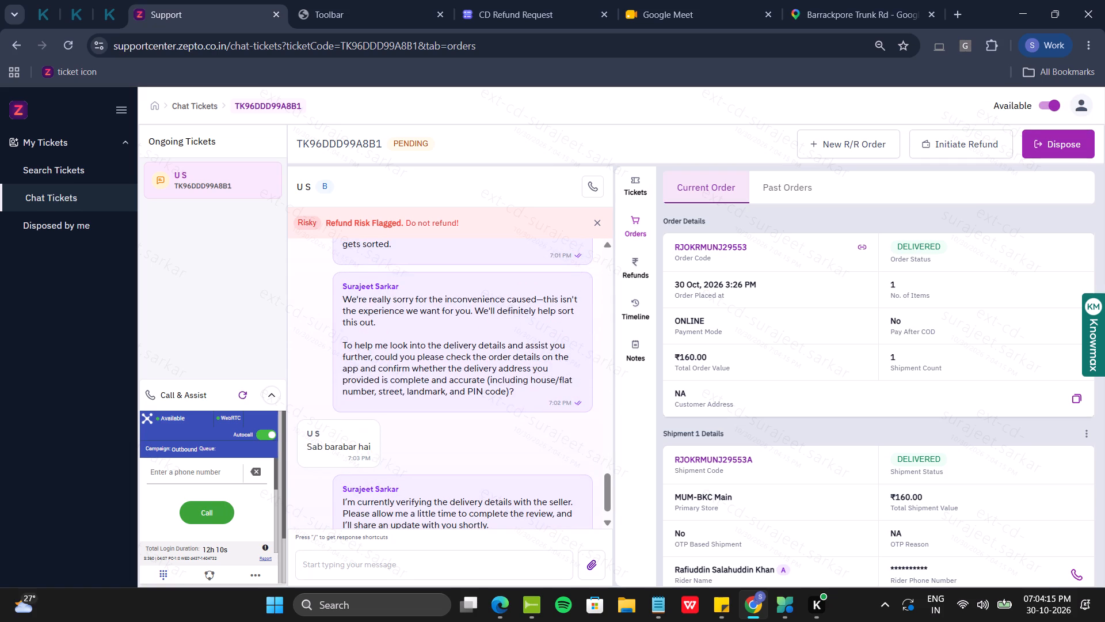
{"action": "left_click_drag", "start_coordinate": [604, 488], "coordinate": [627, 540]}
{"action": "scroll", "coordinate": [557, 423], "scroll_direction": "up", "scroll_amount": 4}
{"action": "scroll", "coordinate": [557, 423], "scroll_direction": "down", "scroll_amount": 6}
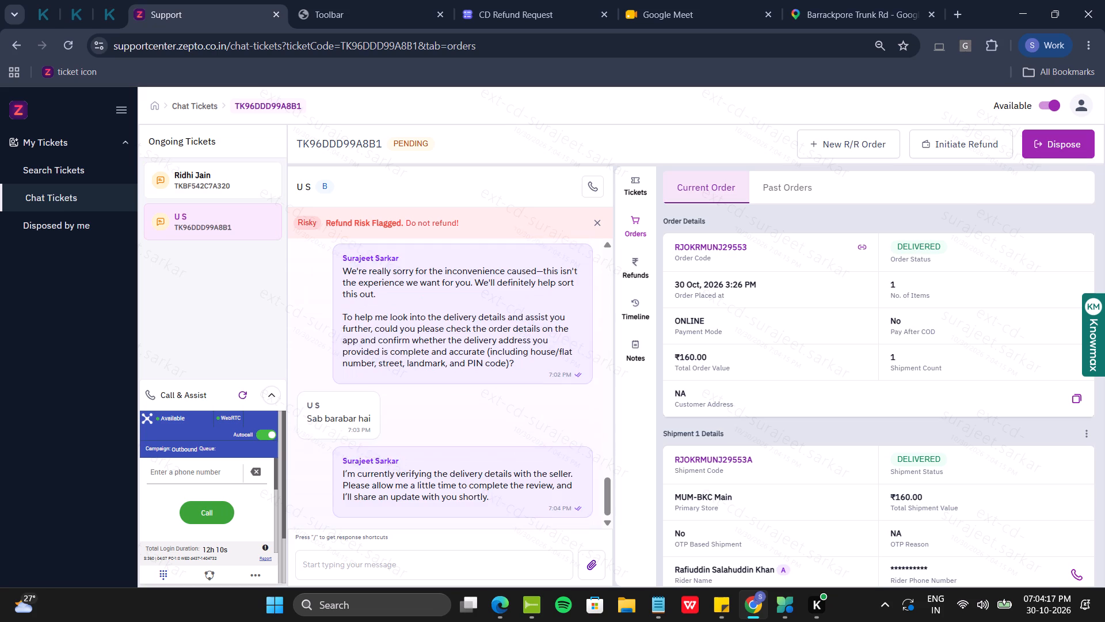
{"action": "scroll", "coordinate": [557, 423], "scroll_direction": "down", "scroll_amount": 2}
{"action": "left_click", "coordinate": [226, 172]}
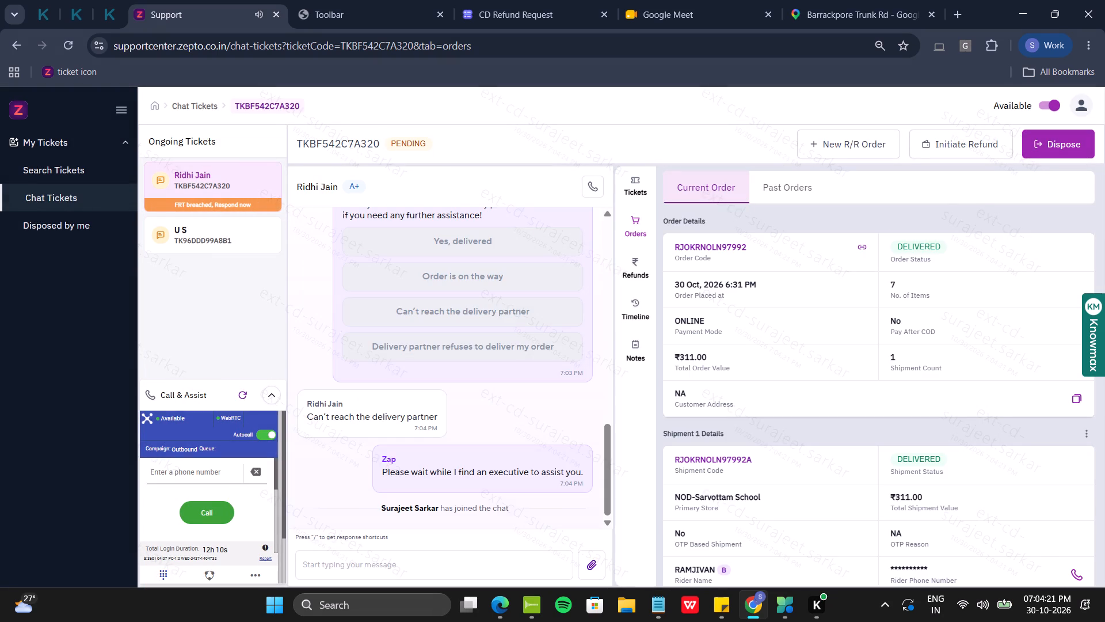
{"action": "left_click", "coordinate": [384, 552]}
{"action": "key", "text": "super+v"}
{"action": "key", "text": "Left"}
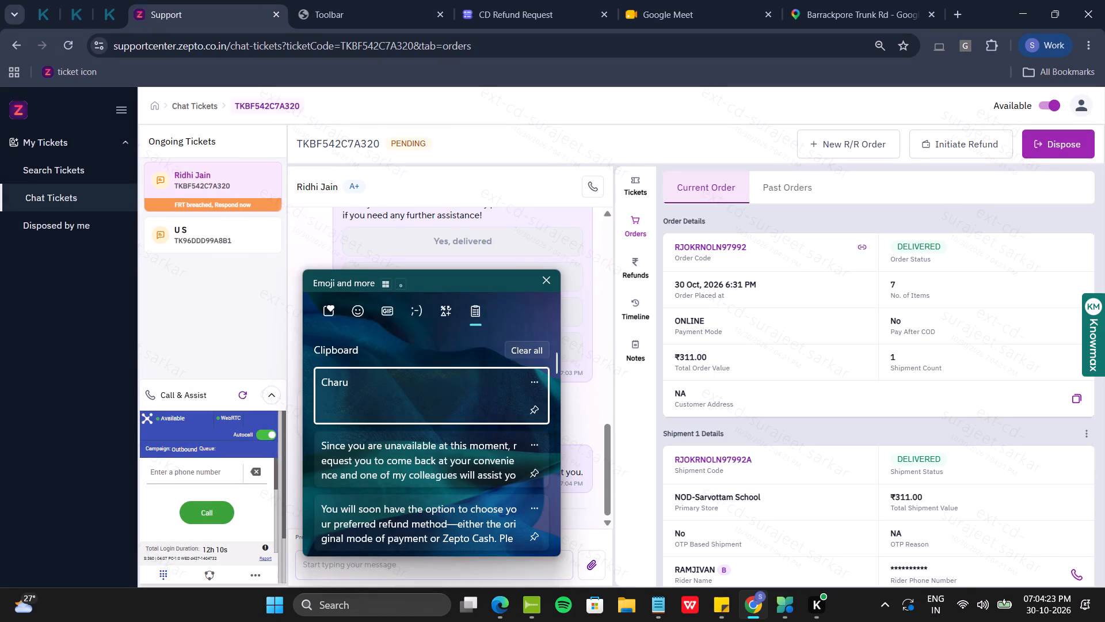
{"action": "key", "text": "Return"}
{"action": "key", "text": "ctrl+v"}
{"action": "key", "text": "space"}
{"action": "key", "text": "Return"}
{"action": "scroll", "coordinate": [494, 488], "scroll_direction": "up", "scroll_amount": 5}
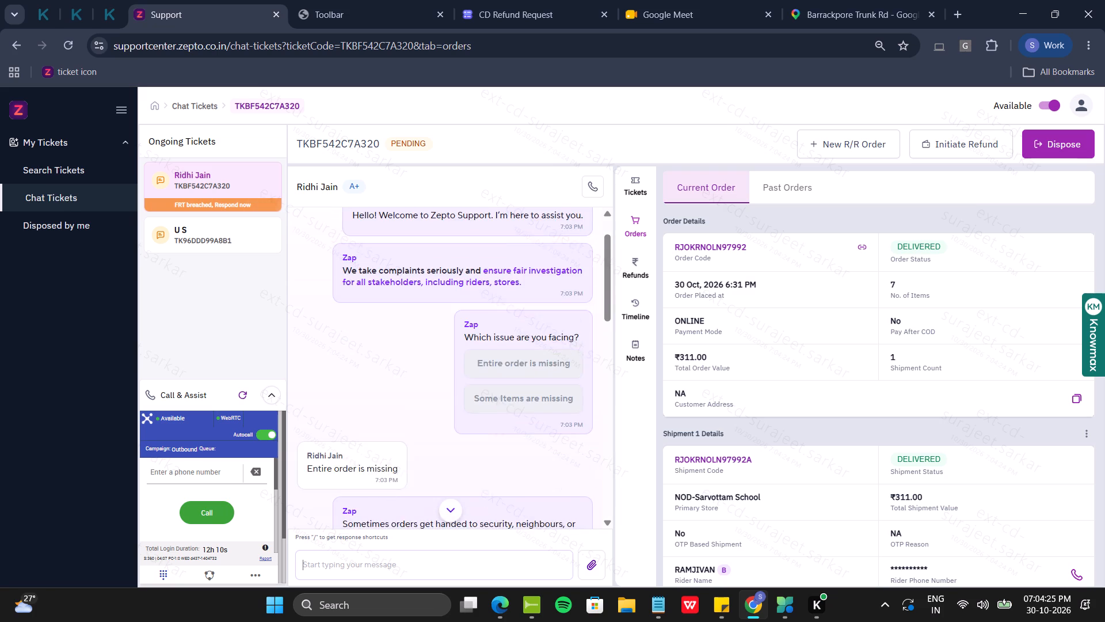
{"action": "scroll", "coordinate": [540, 443], "scroll_direction": "up", "scroll_amount": 5}
{"action": "scroll", "coordinate": [540, 443], "scroll_direction": "down", "scroll_amount": 13}
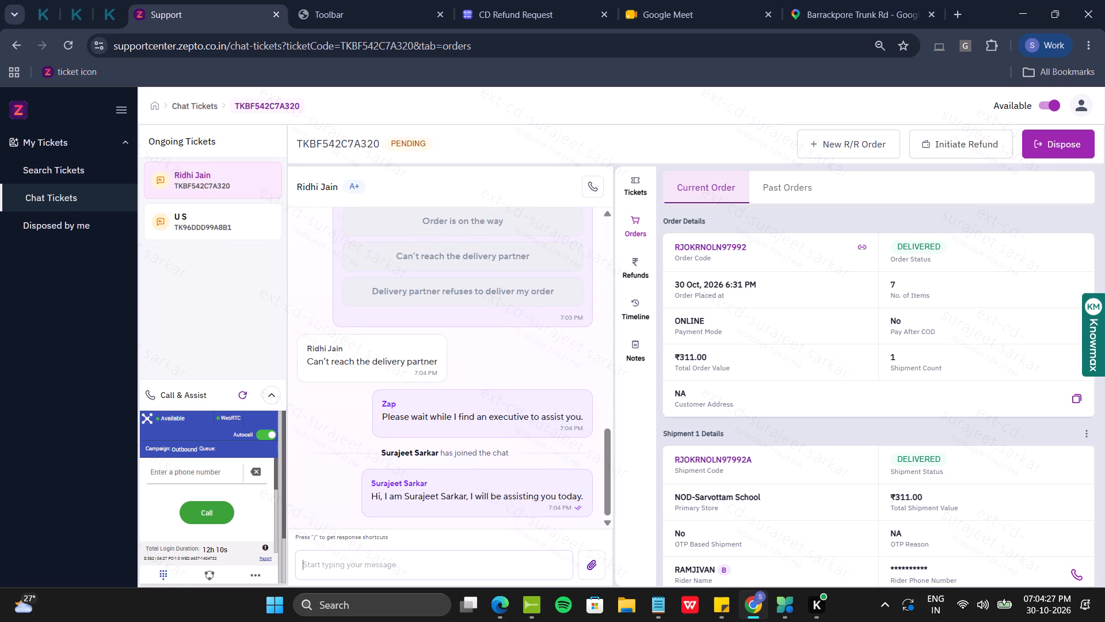
{"action": "double_click", "coordinate": [829, 422]}
{"action": "left_click", "coordinate": [824, 438]}
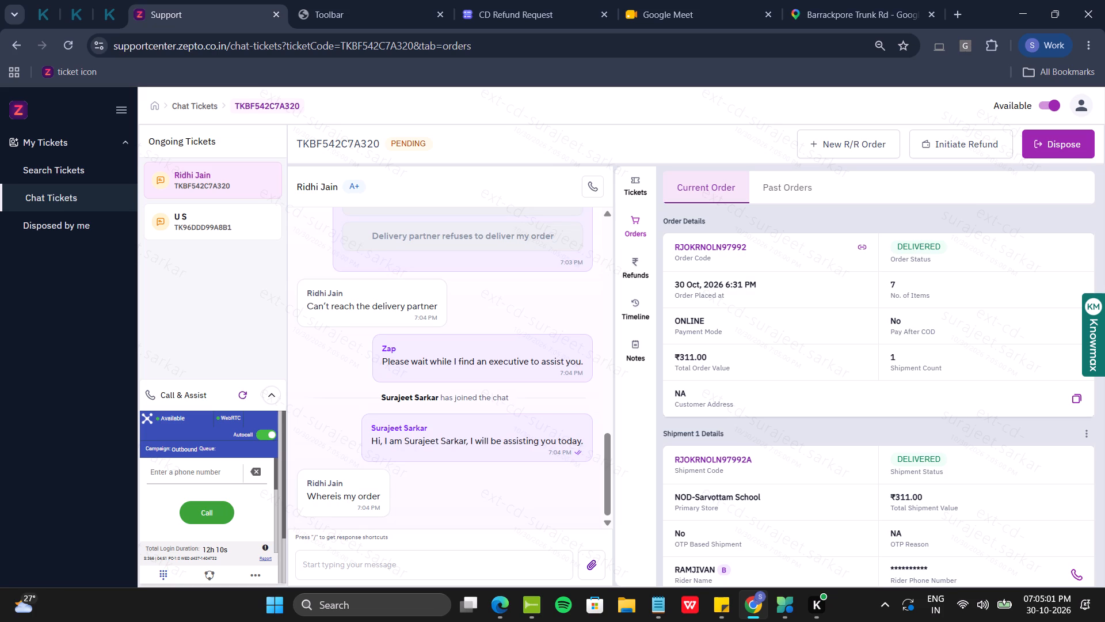
{"action": "scroll", "coordinate": [437, 358], "scroll_direction": "up", "scroll_amount": 3}
{"action": "scroll", "coordinate": [437, 358], "scroll_direction": "down", "scroll_amount": 5}
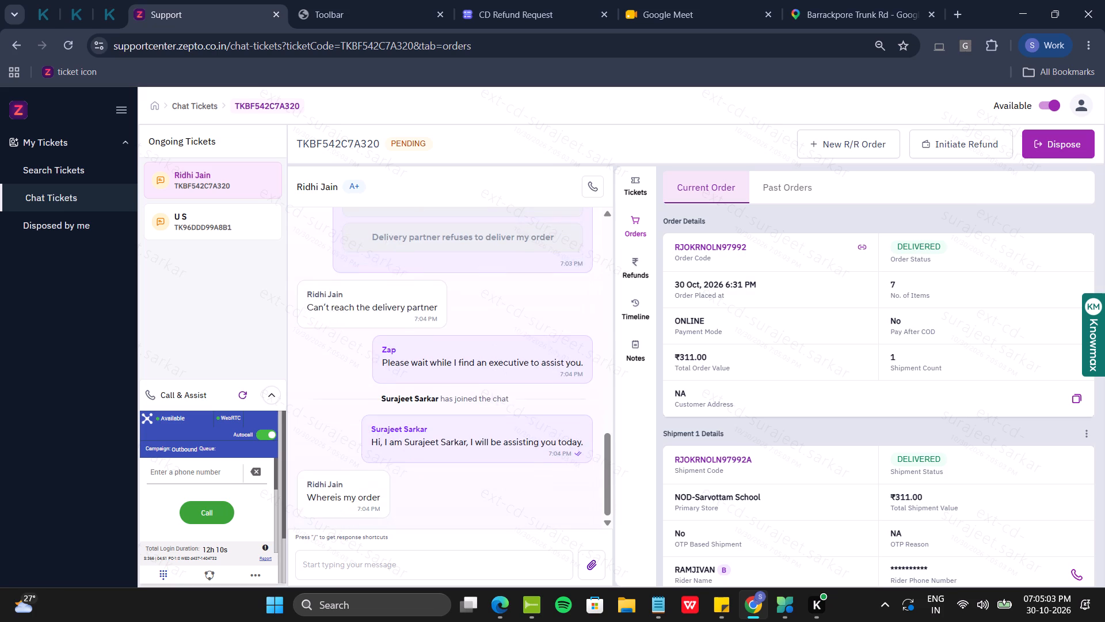
{"action": "left_click", "coordinate": [355, 566]}
{"action": "key", "text": "super+v"}
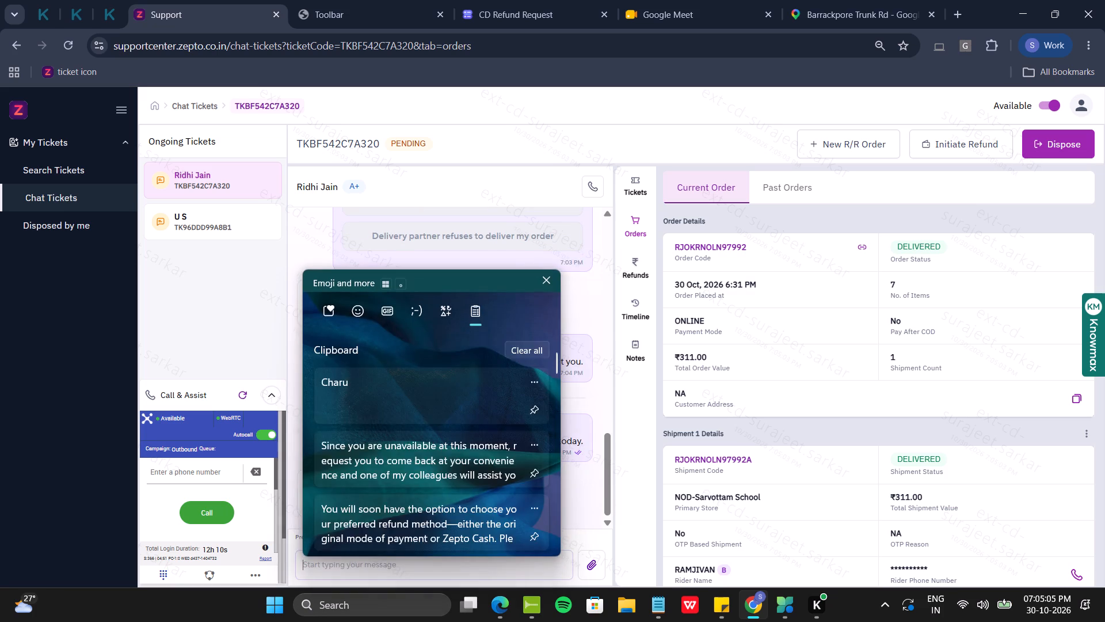
{"action": "key", "text": "Left"}
{"action": "key", "text": "Left"}
{"action": "key", "text": "Return"}
{"action": "key", "text": "ctrl+v"}
{"action": "key", "text": "space"}
{"action": "key", "text": "Return"}
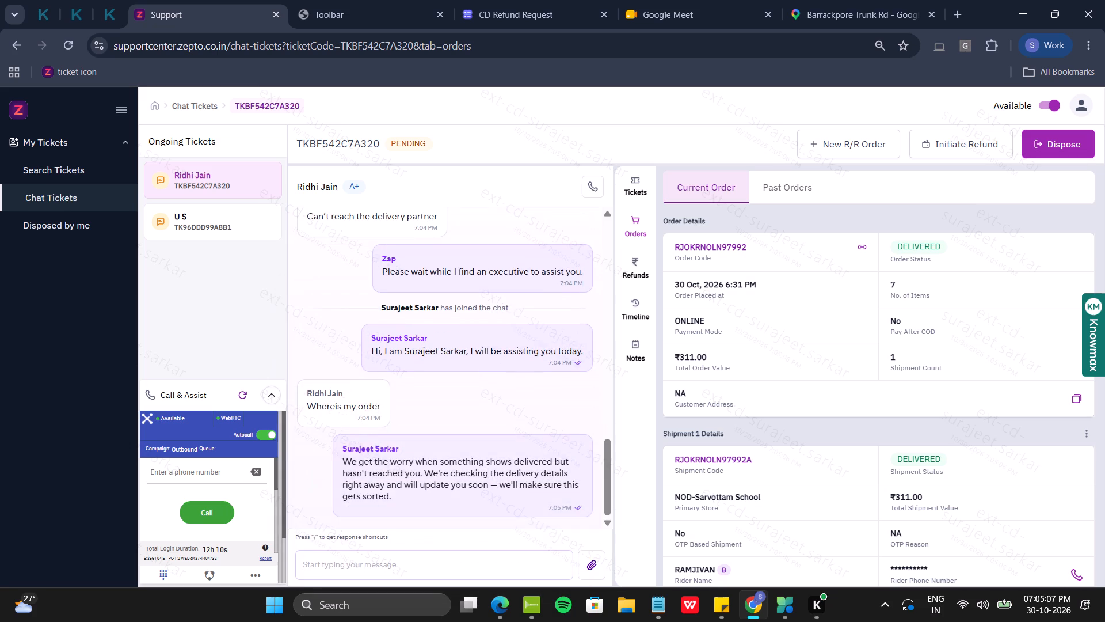
{"action": "key", "text": "super+v"}
{"action": "key", "text": "Left"}
{"action": "key", "text": "Left"}
{"action": "key", "text": "Left"}
{"action": "key", "text": "Return"}
{"action": "key", "text": "ctrl+v"}
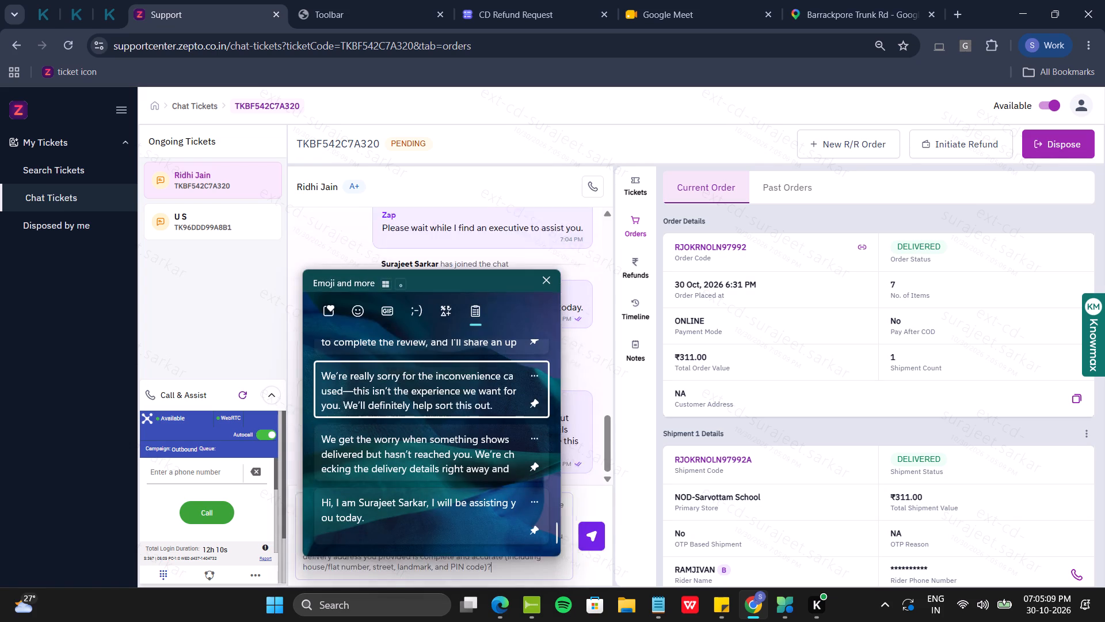
{"action": "key", "text": "space"}
{"action": "key", "text": "Return"}
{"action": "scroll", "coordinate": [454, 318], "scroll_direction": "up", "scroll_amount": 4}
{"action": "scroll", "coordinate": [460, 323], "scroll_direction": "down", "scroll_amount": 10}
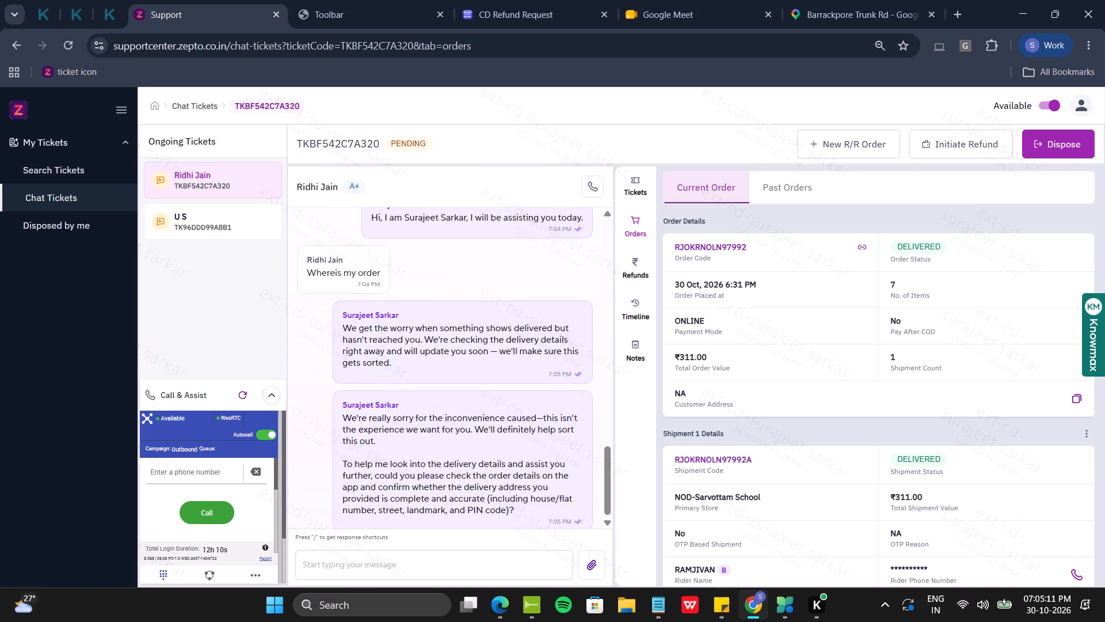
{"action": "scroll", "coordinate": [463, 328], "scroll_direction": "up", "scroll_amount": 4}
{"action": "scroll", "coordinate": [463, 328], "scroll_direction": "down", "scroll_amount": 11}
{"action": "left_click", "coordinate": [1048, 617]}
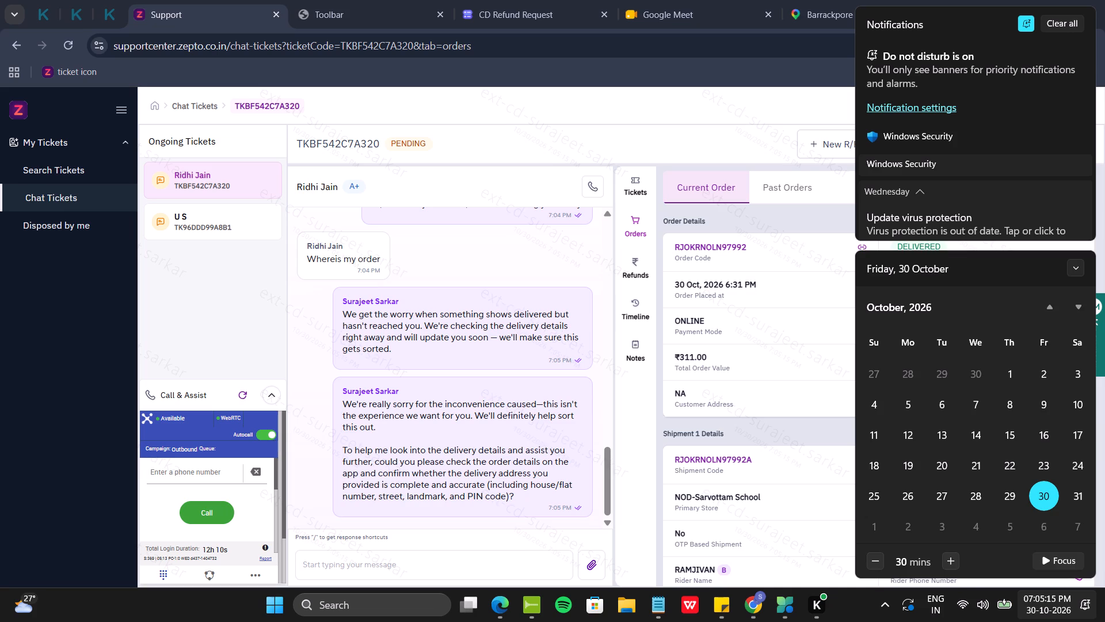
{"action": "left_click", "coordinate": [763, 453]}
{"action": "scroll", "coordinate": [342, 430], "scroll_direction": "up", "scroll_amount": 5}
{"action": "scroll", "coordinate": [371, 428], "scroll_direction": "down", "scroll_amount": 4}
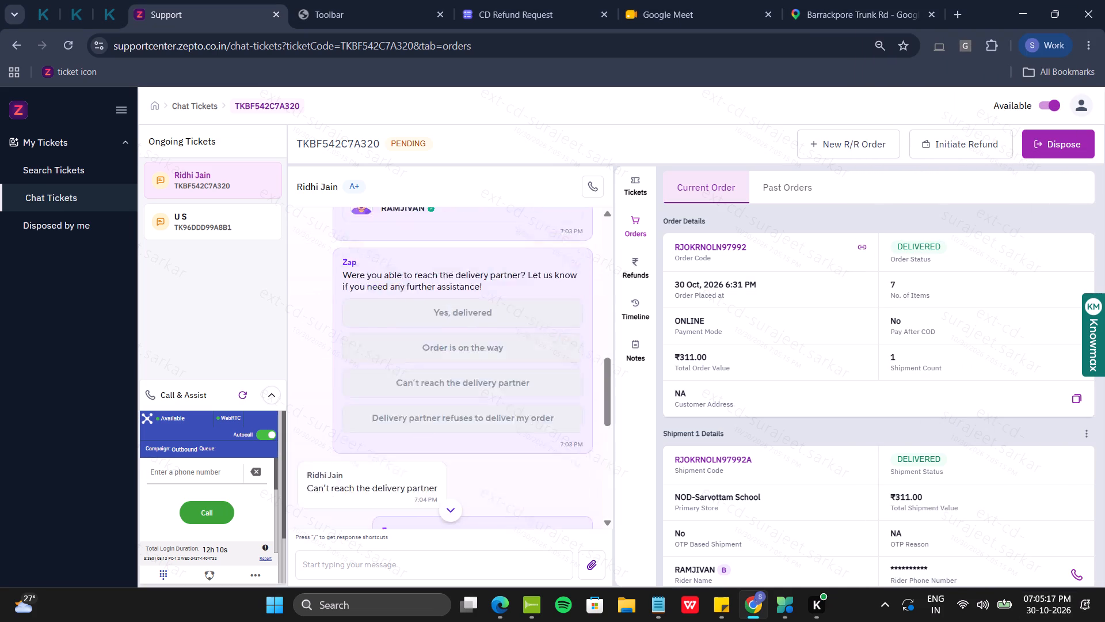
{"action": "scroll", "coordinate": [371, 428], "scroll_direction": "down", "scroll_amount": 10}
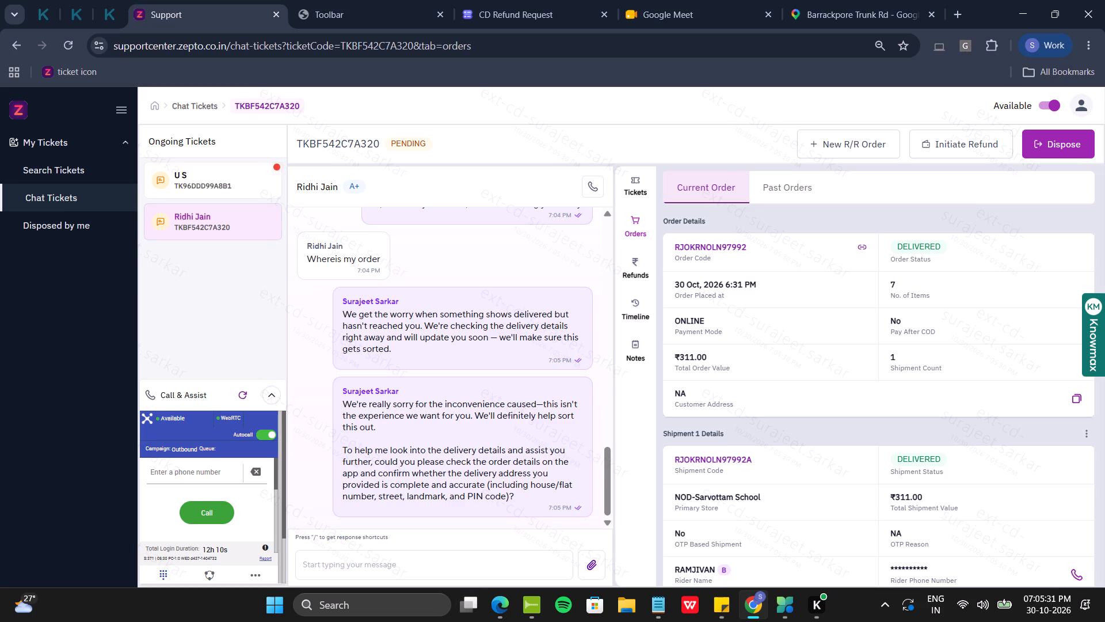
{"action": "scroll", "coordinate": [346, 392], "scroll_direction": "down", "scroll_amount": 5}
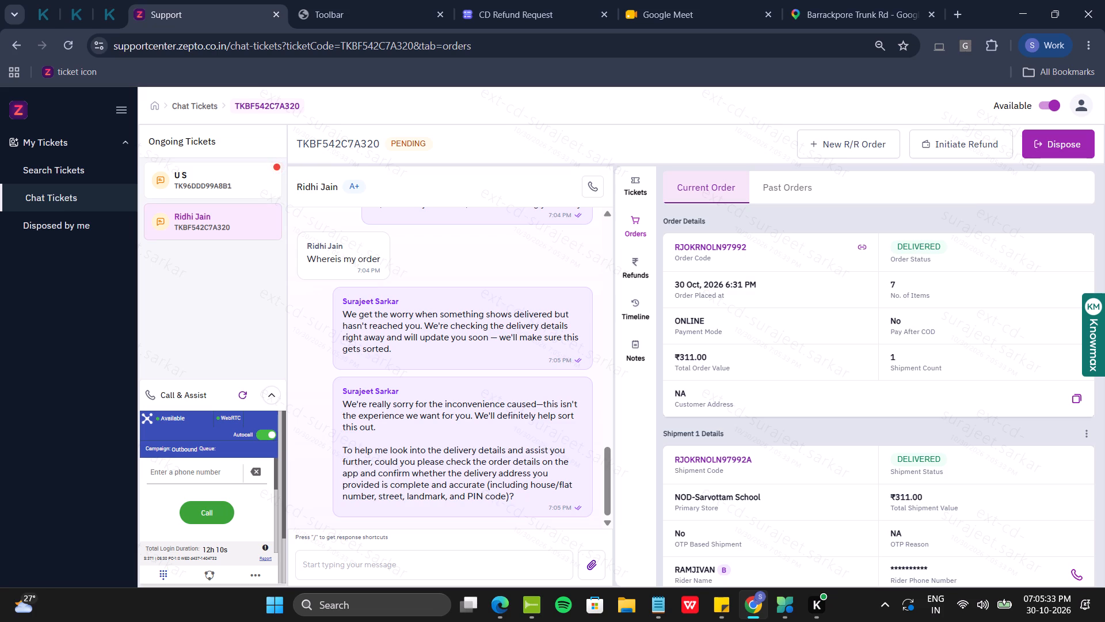
{"action": "left_click", "coordinate": [234, 154]}
{"action": "left_click", "coordinate": [244, 176]}
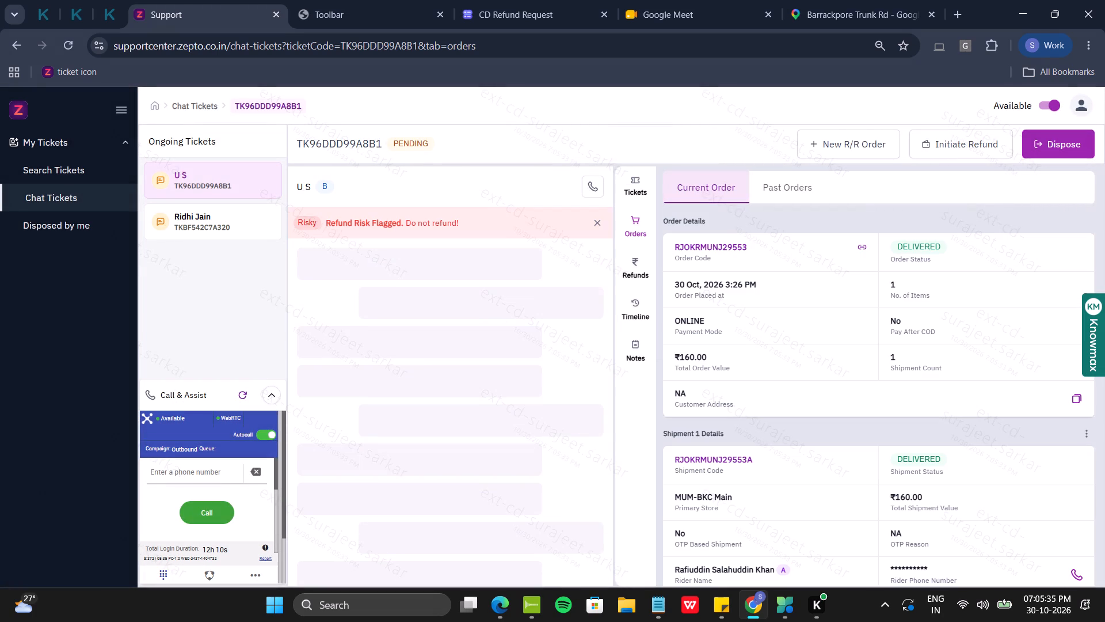
{"action": "scroll", "coordinate": [457, 490], "scroll_direction": "up", "scroll_amount": 1}
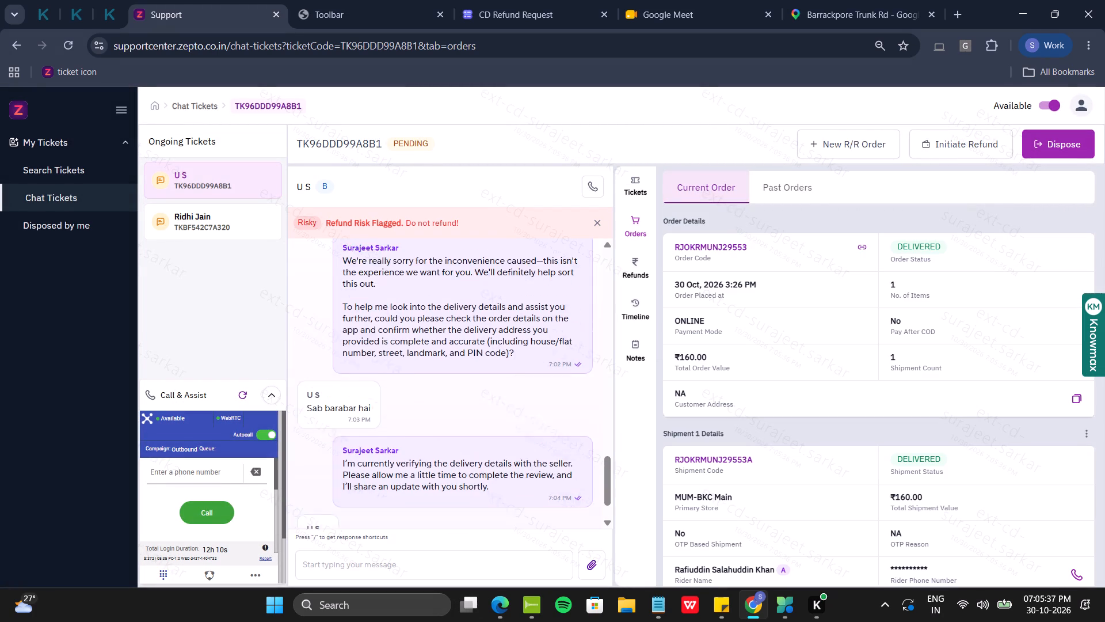
{"action": "scroll", "coordinate": [458, 490], "scroll_direction": "down", "scroll_amount": 4}
{"action": "scroll", "coordinate": [458, 488], "scroll_direction": "up", "scroll_amount": 6}
{"action": "scroll", "coordinate": [459, 487], "scroll_direction": "down", "scroll_amount": 11}
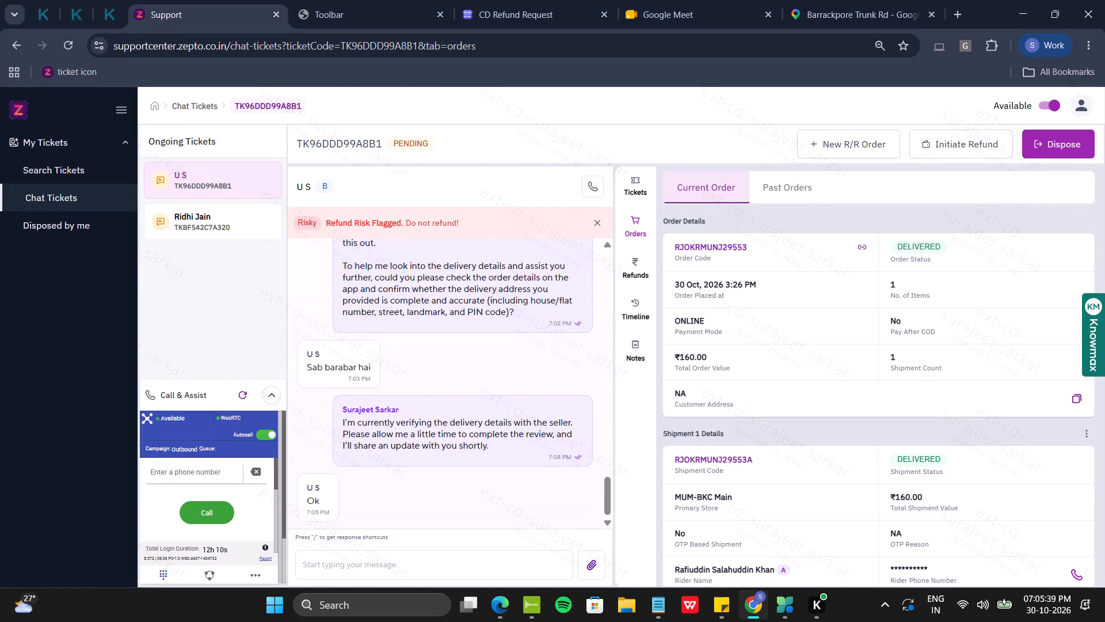
{"action": "double_click", "coordinate": [321, 129]}
{"action": "key", "text": "ctrl+c"}
{"action": "left_click", "coordinate": [85, 0]}
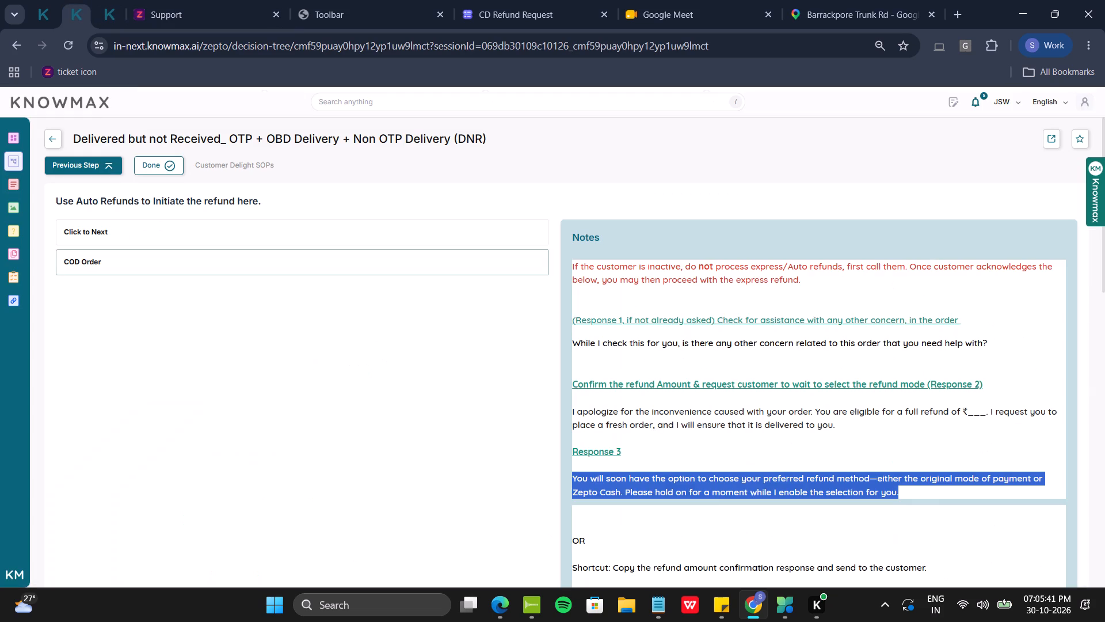
{"action": "left_click", "coordinate": [142, 238]}
{"action": "left_click", "coordinate": [161, 165]}
{"action": "left_click", "coordinate": [183, 365]}
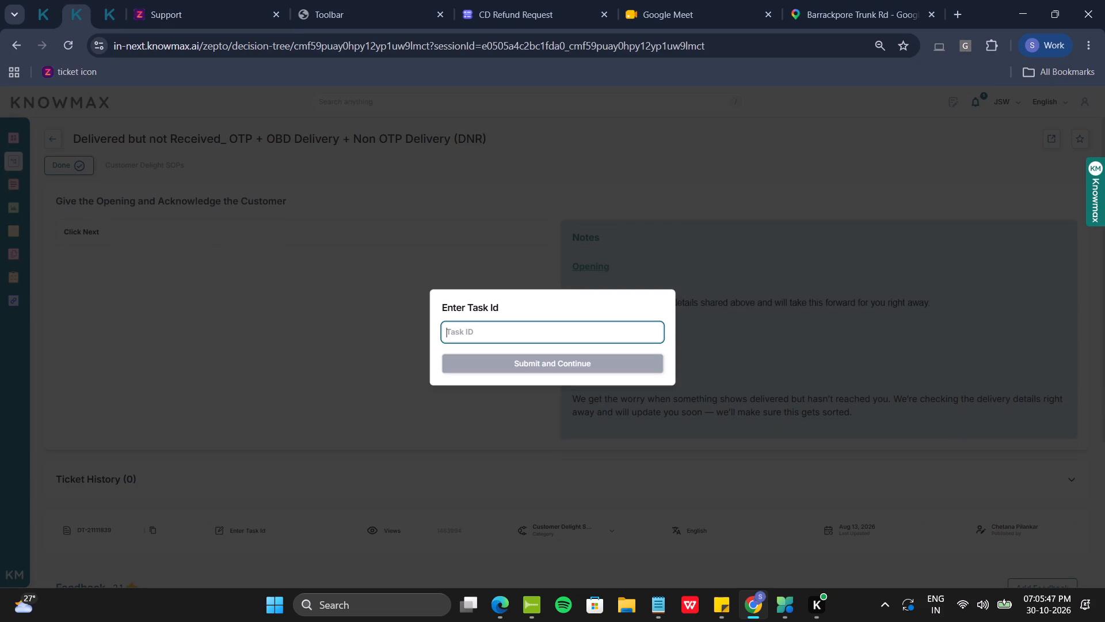
{"action": "key", "text": "space"}
{"action": "key", "text": "Return"}
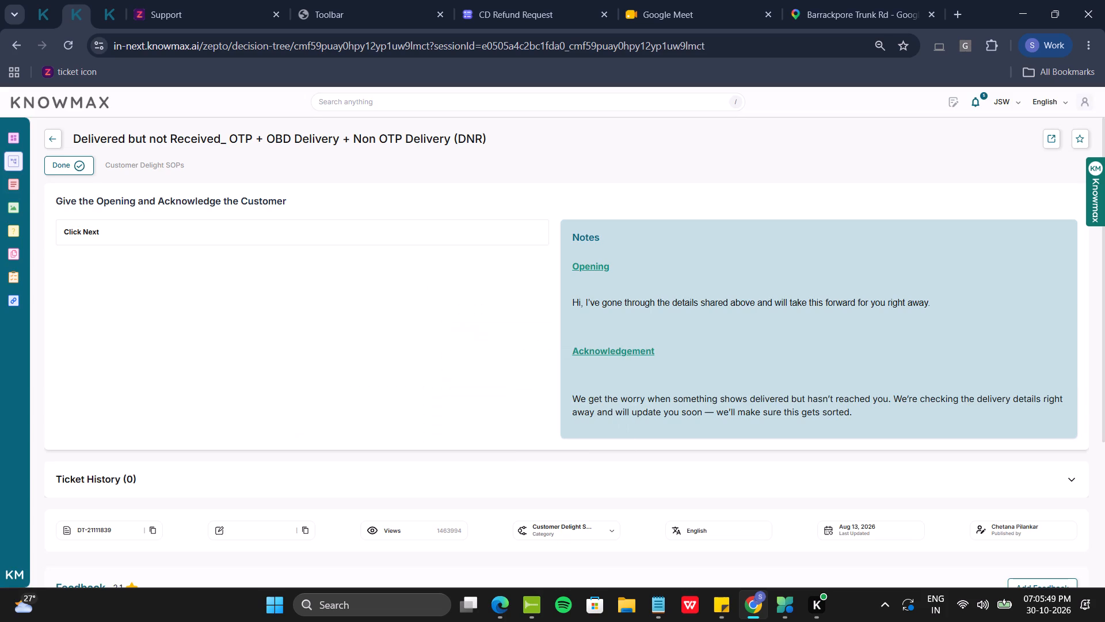
Advance through the Delivered but not Received decision tree, choosing "Order not found.", to reach the Resolution responses.
{"action": "left_click", "coordinate": [106, 236]}
{"action": "left_click", "coordinate": [96, 241]}
{"action": "left_click", "coordinate": [106, 275]}
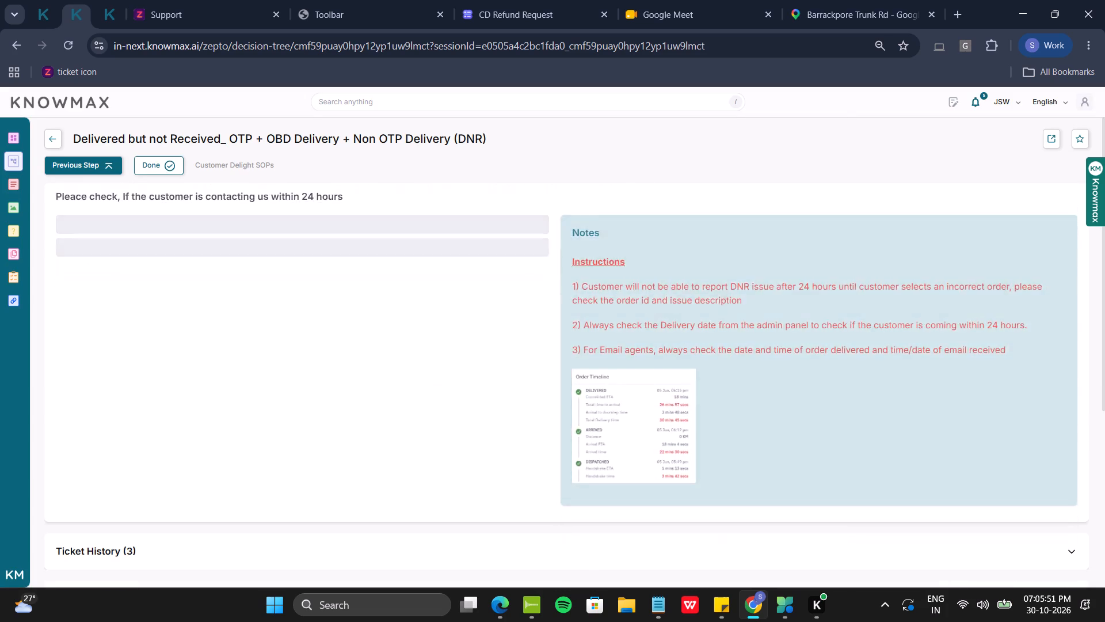
{"action": "left_click", "coordinate": [123, 232]}
{"action": "left_click", "coordinate": [121, 273]}
{"action": "left_click", "coordinate": [127, 268]}
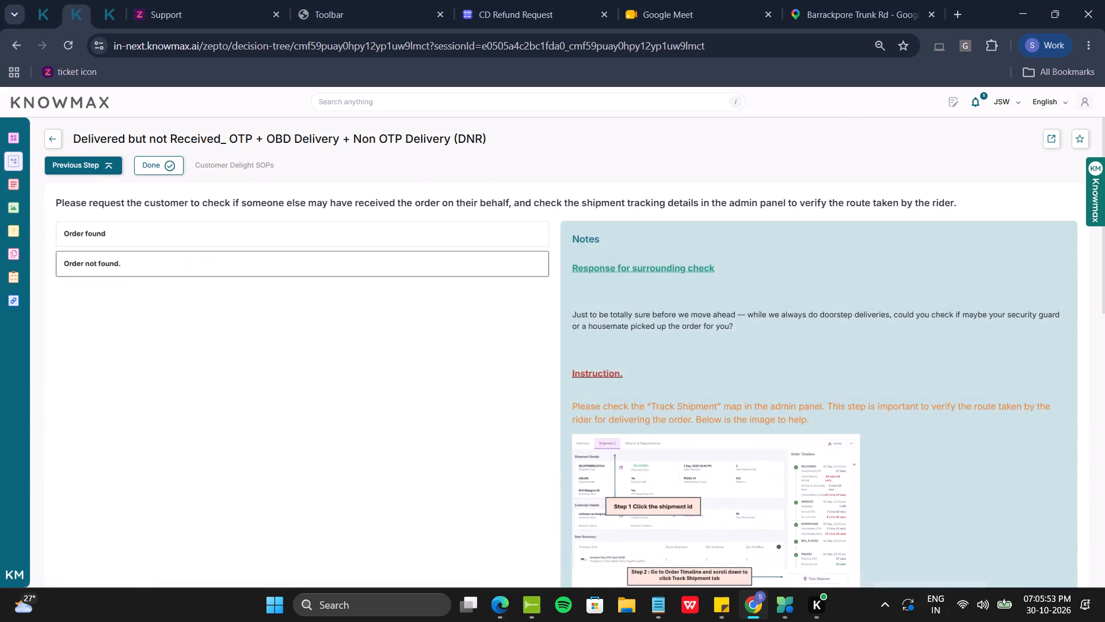
{"action": "left_click", "coordinate": [150, 272]}
{"action": "triple_click", "coordinate": [197, 280]}
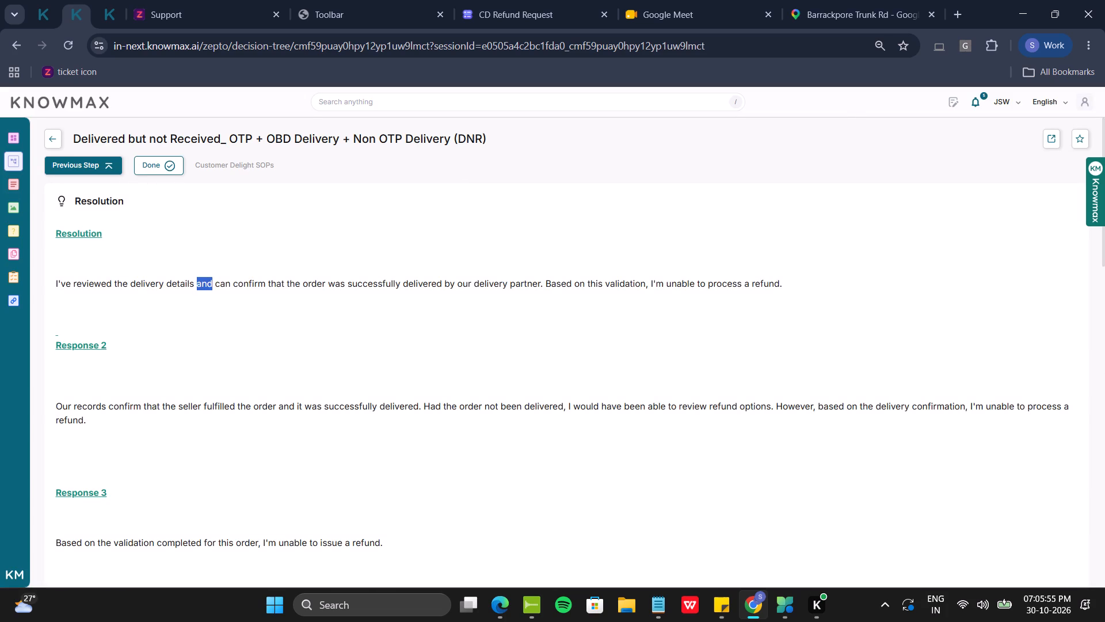
{"action": "triple_click", "coordinate": [200, 278], "text": "ctrl"}
{"action": "key", "text": "ctrl+c"}
{"action": "left_click", "coordinate": [207, 0], "text": "ctrl"}
{"action": "left_click", "coordinate": [440, 566], "text": "ctrl"}
{"action": "key", "text": "ctrl+v"}
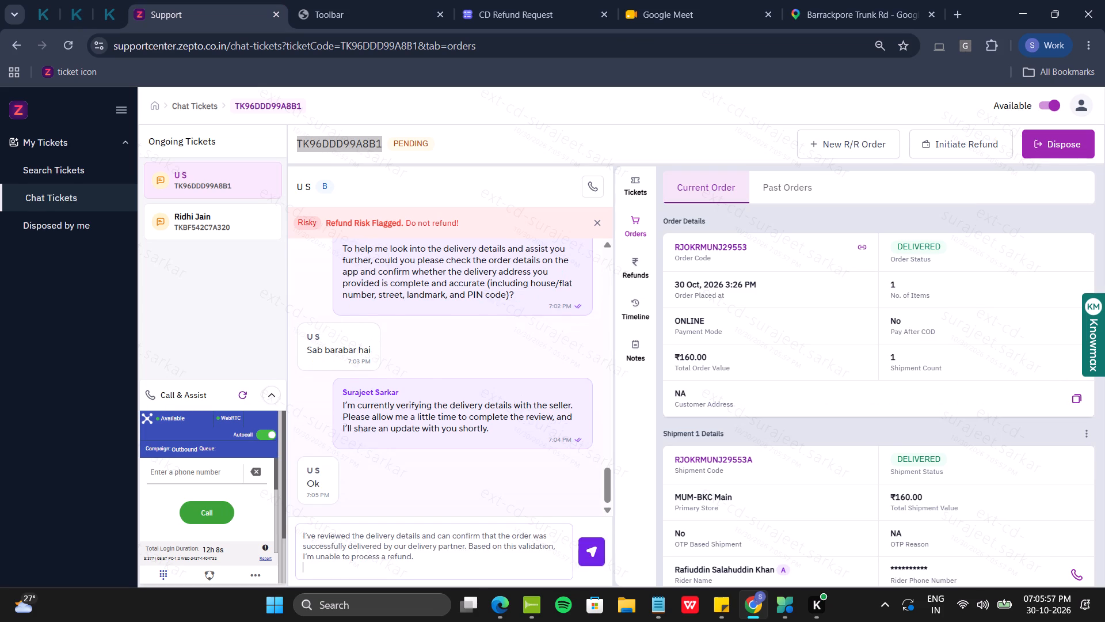
{"action": "key", "text": "Return"}
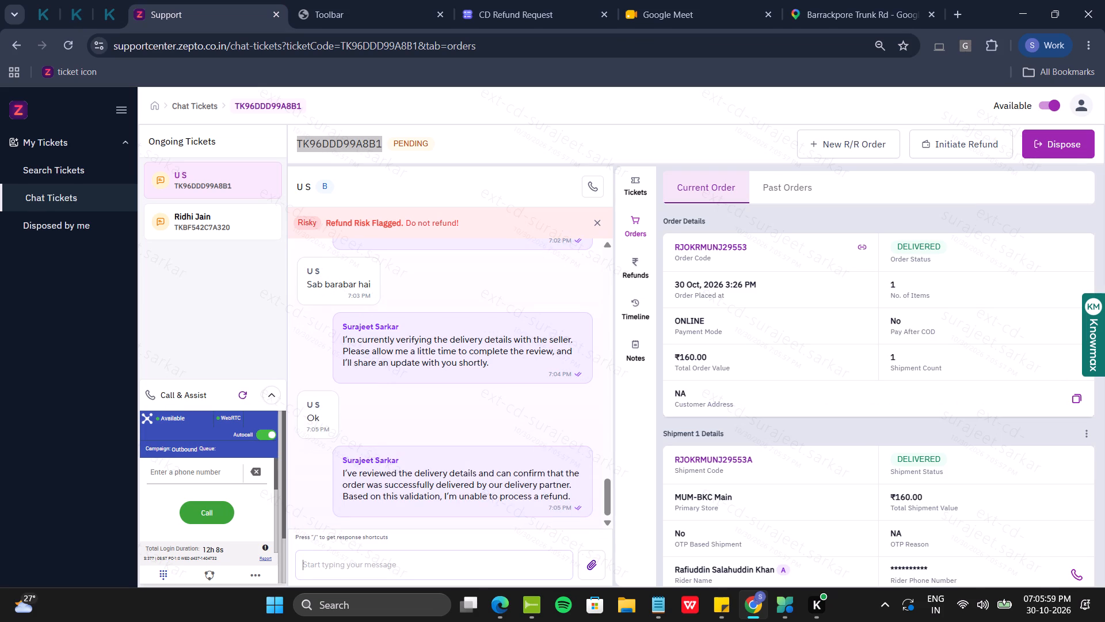
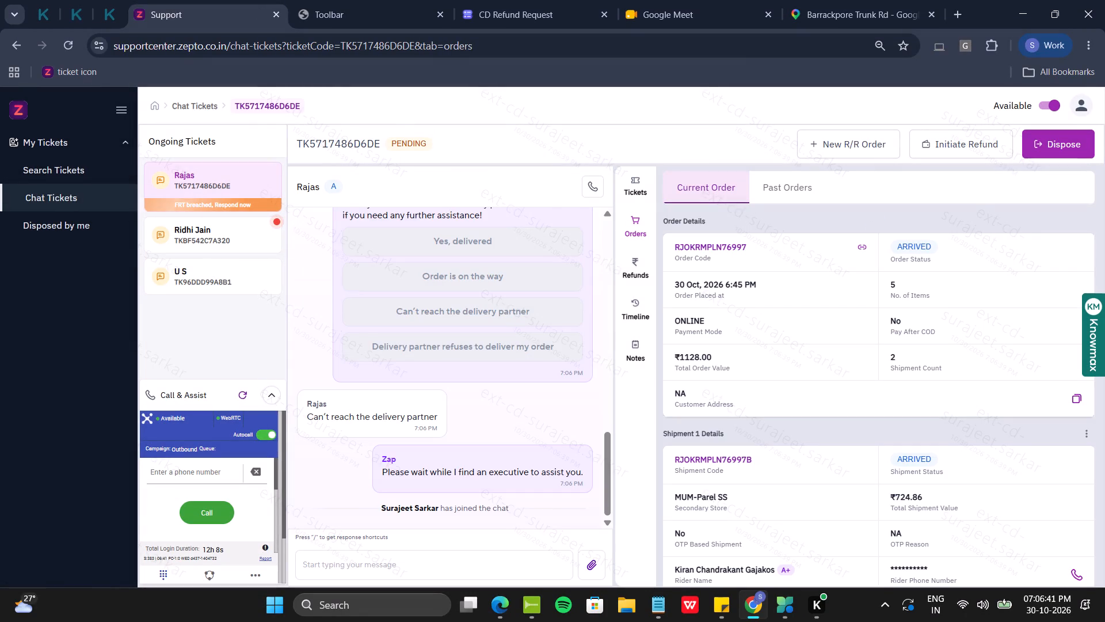
{"action": "left_click", "coordinate": [413, 562]}
{"action": "key", "text": "super+v"}
{"action": "key", "text": "Left"}
{"action": "key", "text": "Return"}
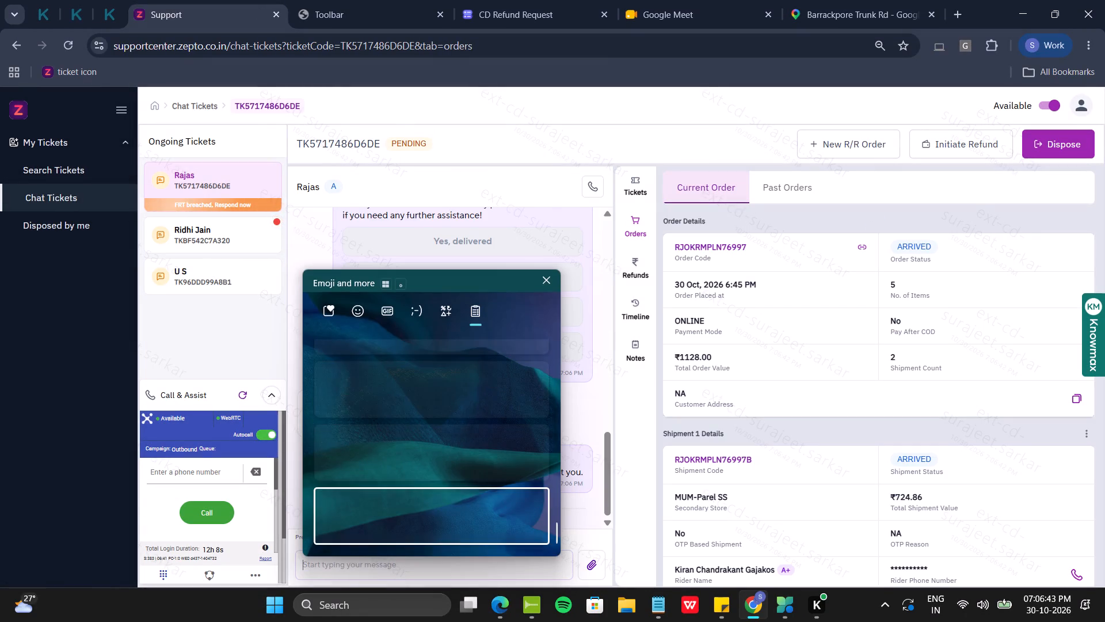
{"action": "key", "text": "ctrl+space"}
{"action": "key", "text": "ctrl+v"}
{"action": "key", "text": "Return"}
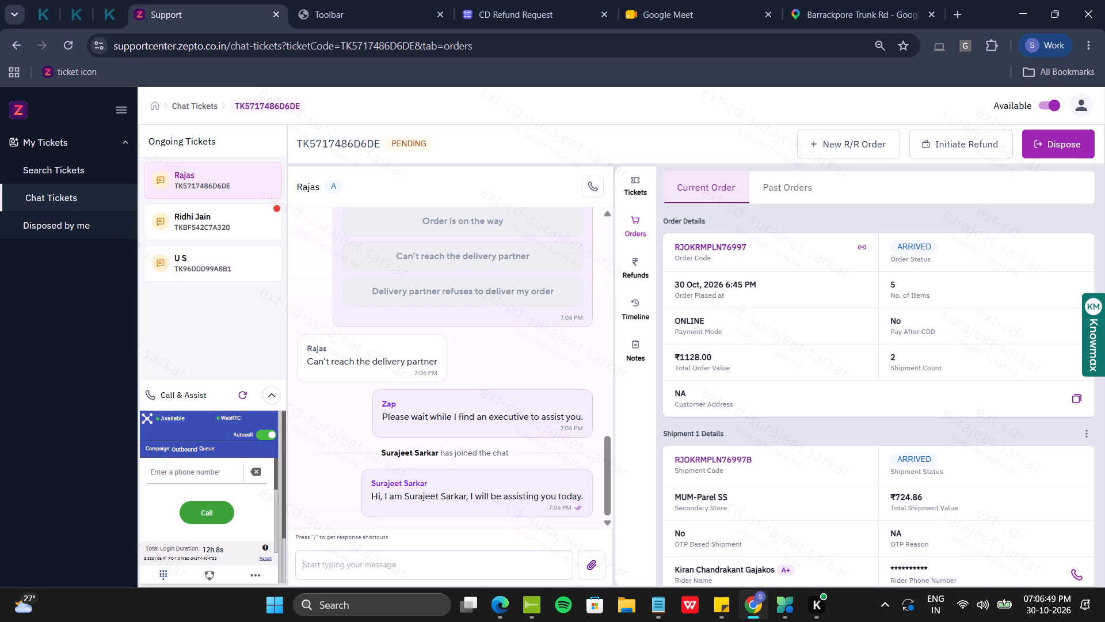
{"action": "left_click", "coordinate": [227, 217]}
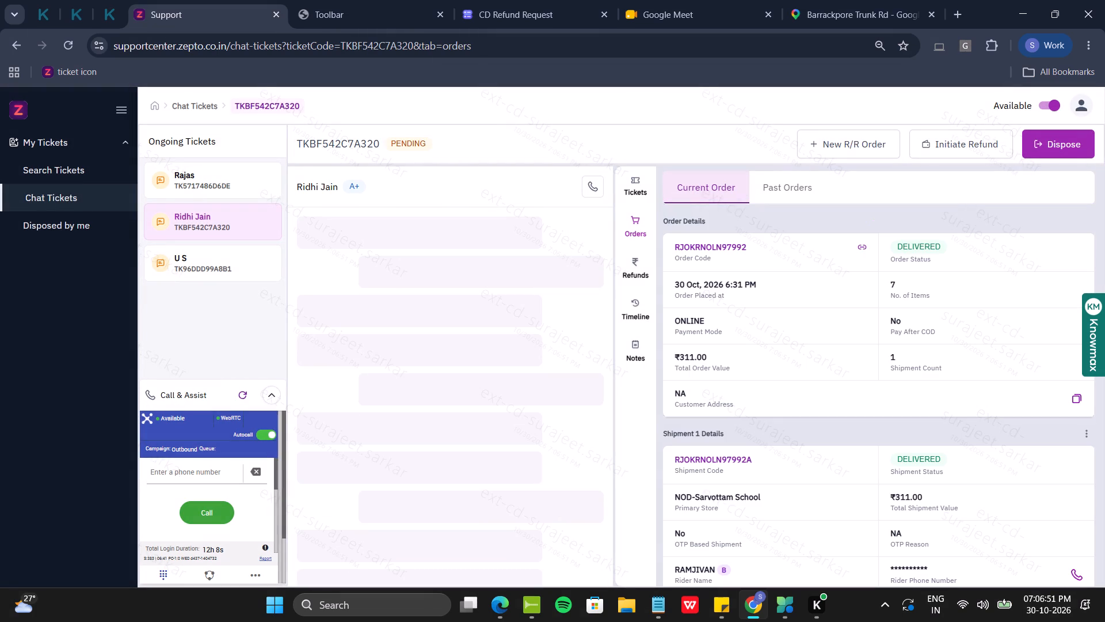
{"action": "left_click", "coordinate": [355, 567]}
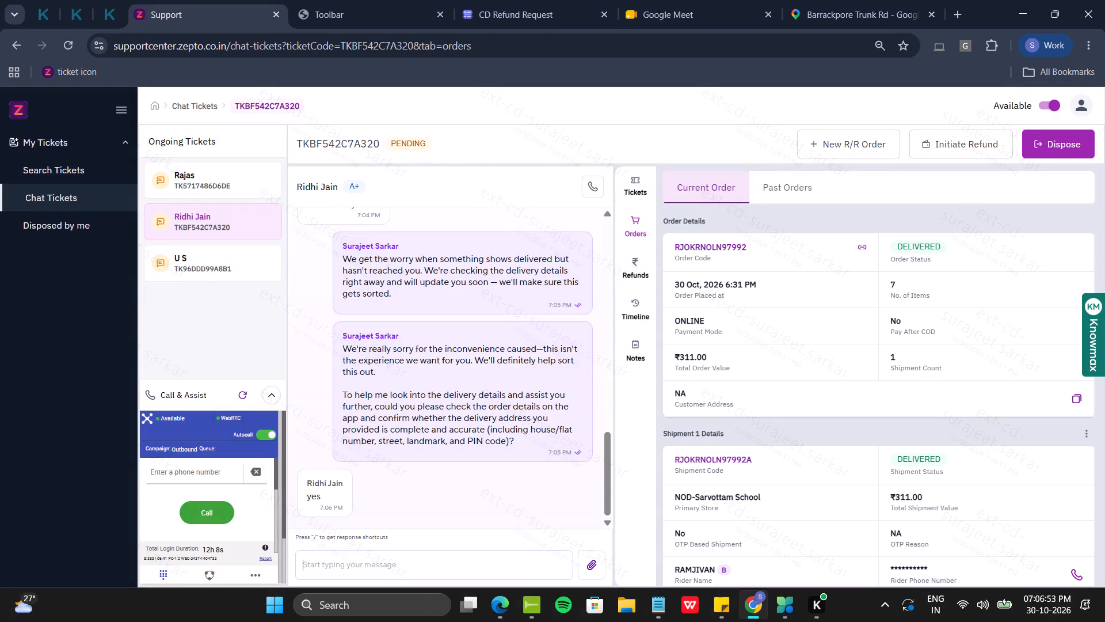
{"action": "key", "text": "super+v"}
{"action": "key", "text": "Left"}
{"action": "key", "text": "Left"}
{"action": "key", "text": "Left"}
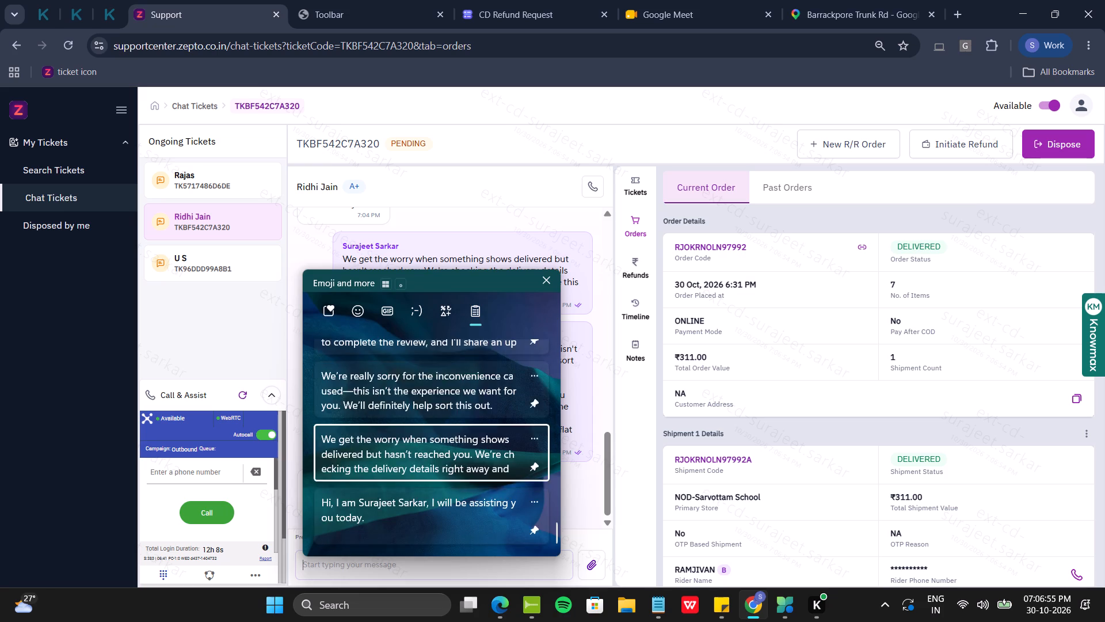
{"action": "key", "text": "Left"}
{"action": "key", "text": "Return"}
{"action": "key", "text": "ctrl+v"}
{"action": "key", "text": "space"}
{"action": "key", "text": "Return"}
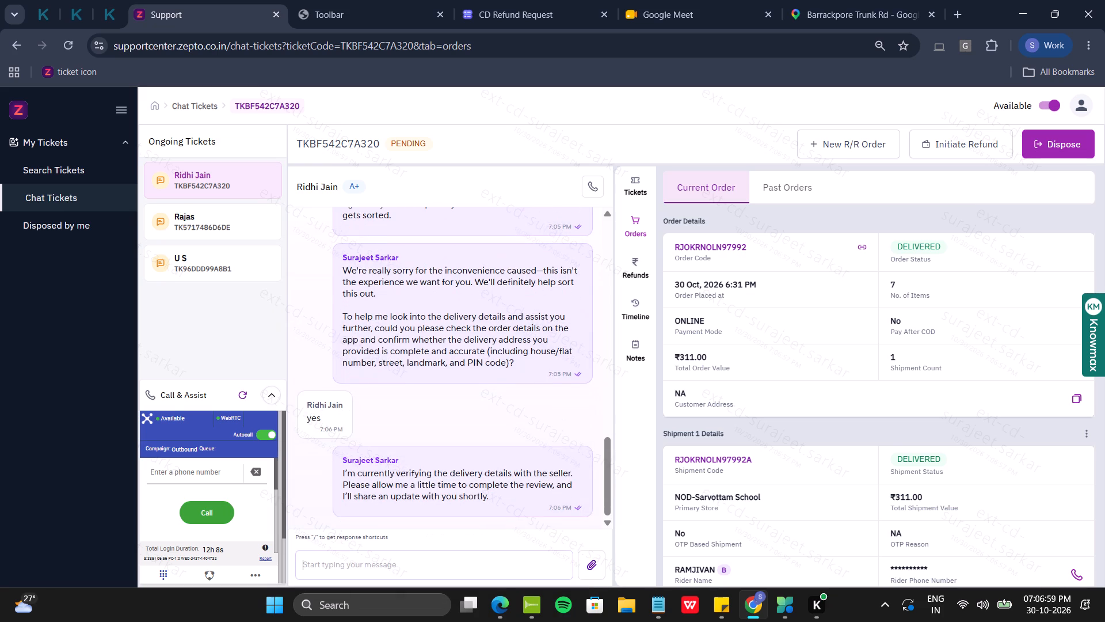
{"action": "left_click", "coordinate": [234, 277]}
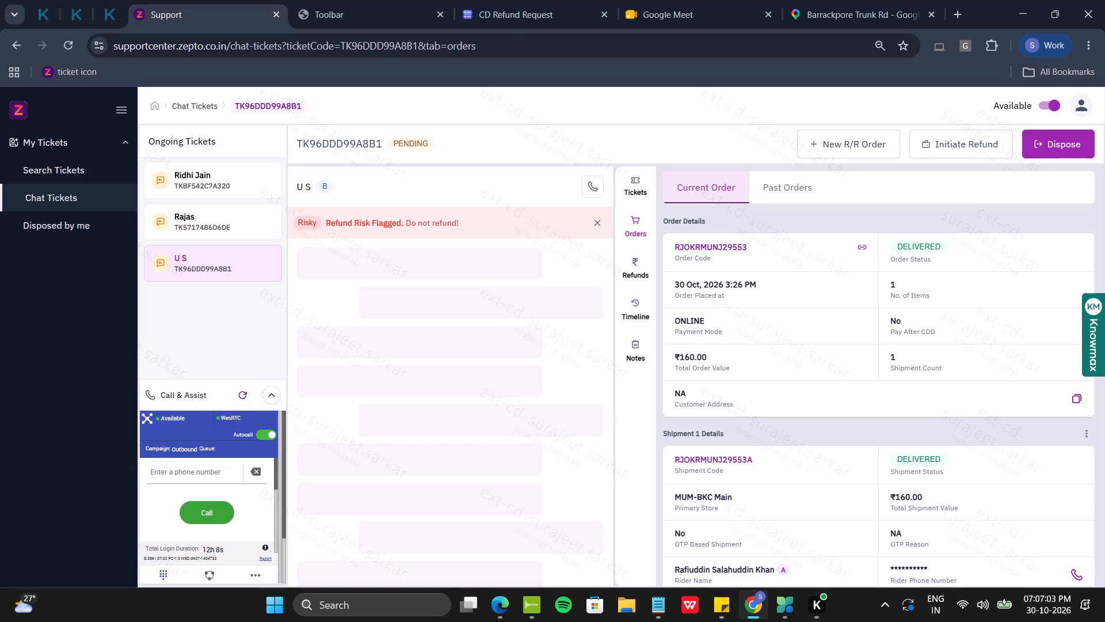
{"action": "left_click", "coordinate": [399, 561]}
{"action": "left_click", "coordinate": [406, 571]}
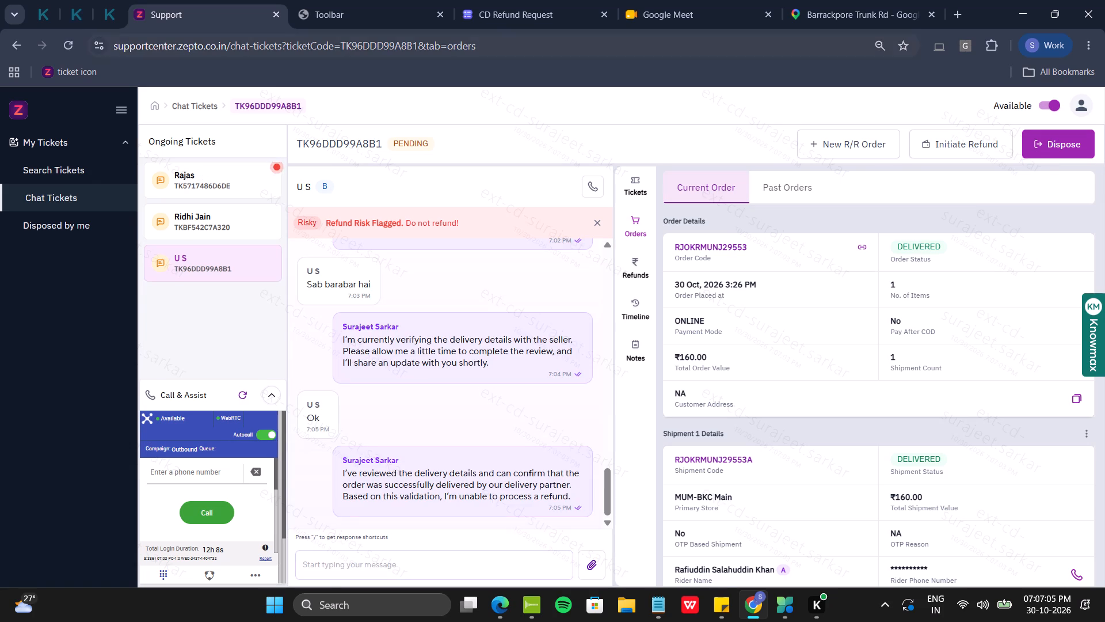
{"action": "left_click", "coordinate": [93, 10]}
{"action": "left_click", "coordinate": [79, 7]}
{"action": "scroll", "coordinate": [169, 424], "scroll_direction": "down", "scroll_amount": 3}
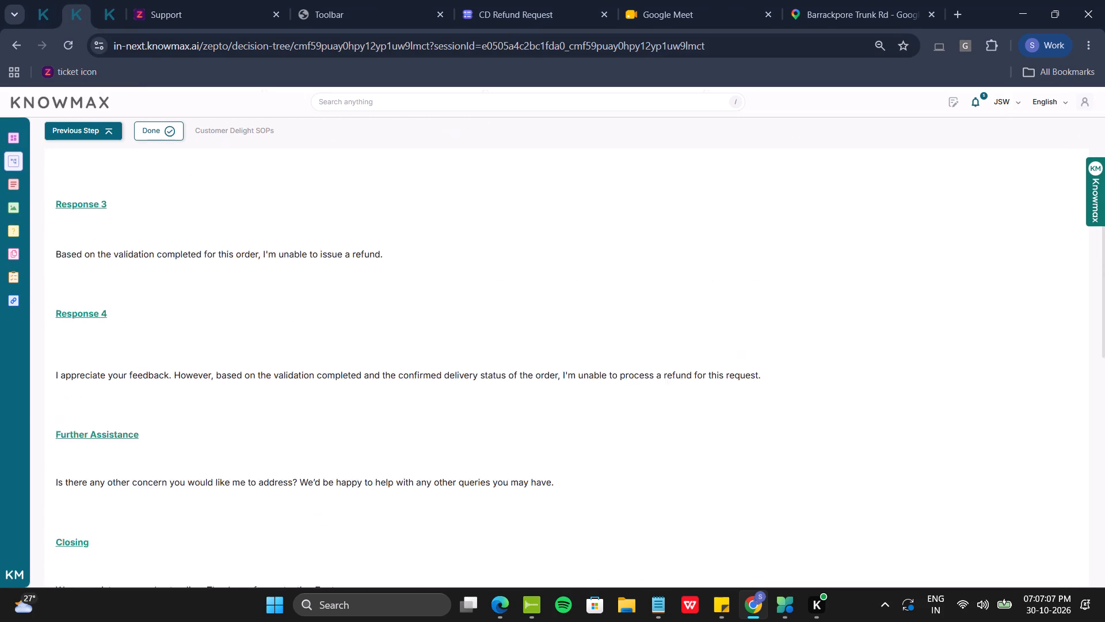
{"action": "triple_click", "coordinate": [201, 345]}
{"action": "key", "text": "ctrl+c"}
{"action": "left_click", "coordinate": [182, 0], "text": "ctrl"}
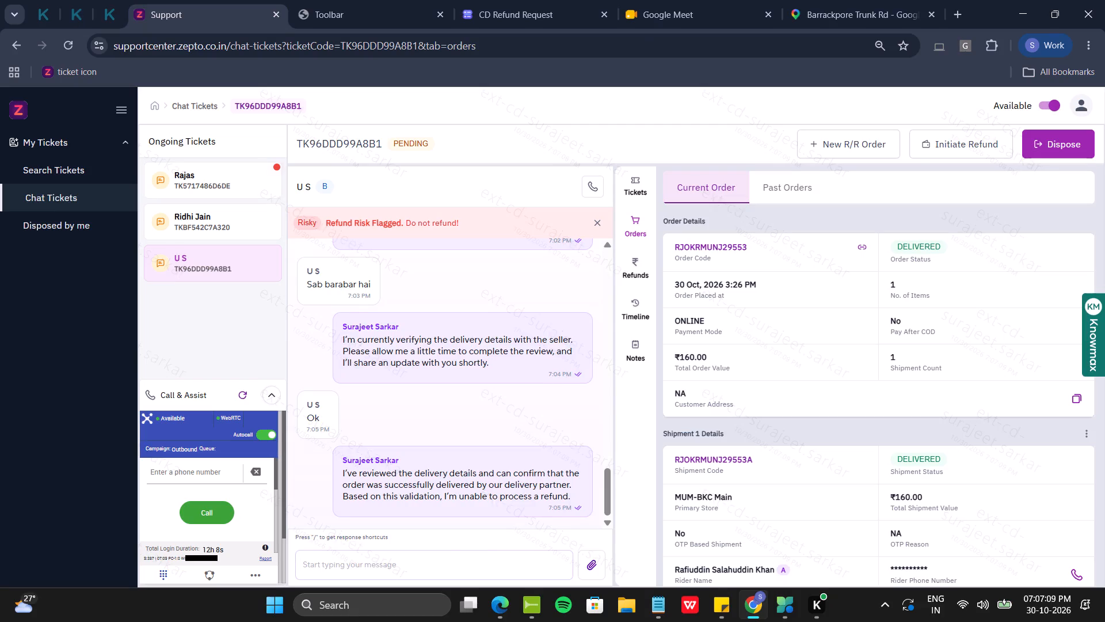
{"action": "key", "text": "ctrl+v"}
{"action": "key", "text": "Return"}
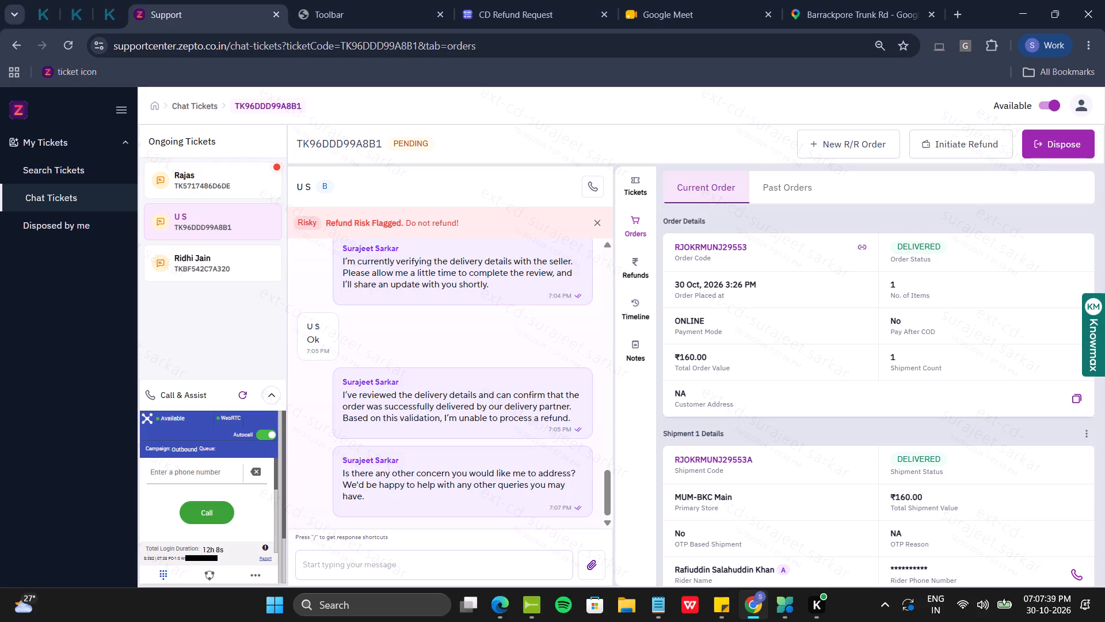
{"action": "left_click", "coordinate": [193, 177]}
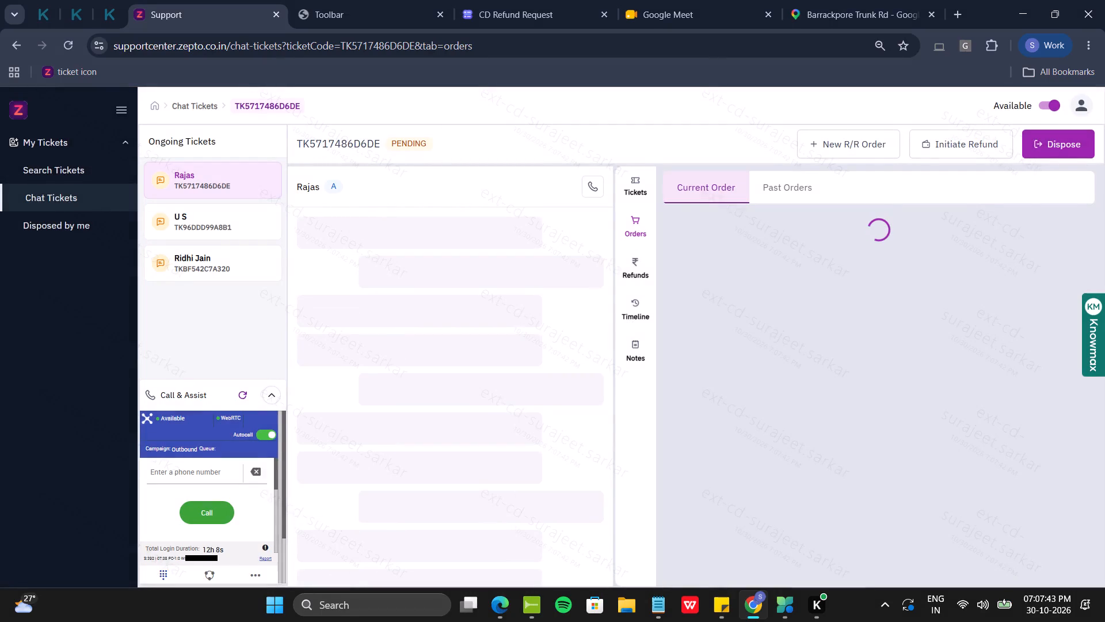
{"action": "scroll", "coordinate": [866, 472], "scroll_direction": "down", "scroll_amount": 2}
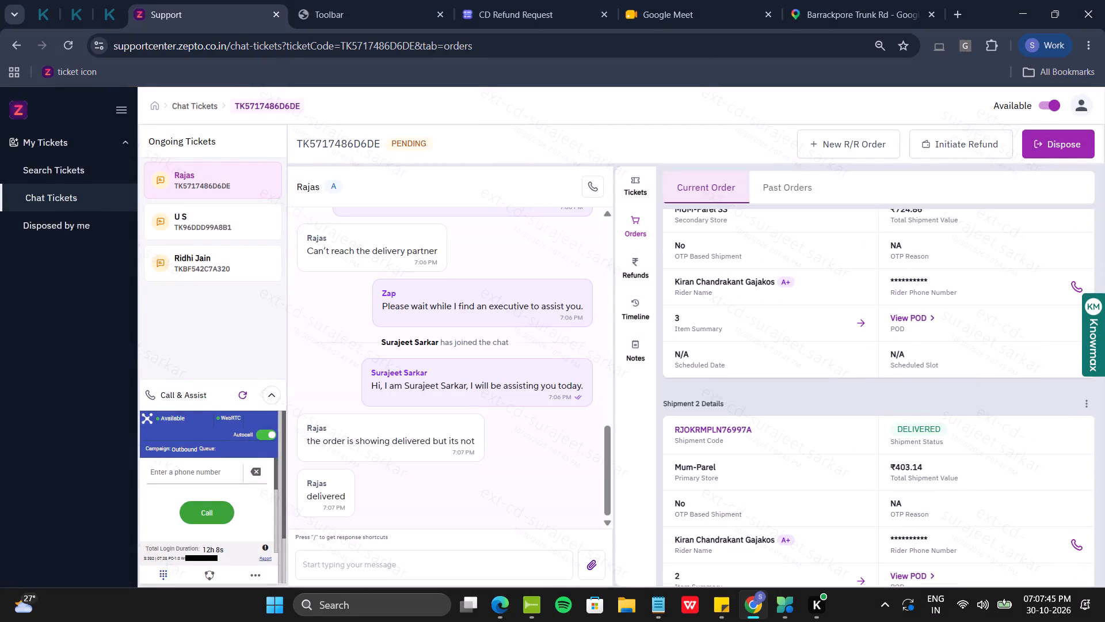
{"action": "left_click", "coordinate": [353, 560]}
{"action": "key", "text": "super+v"}
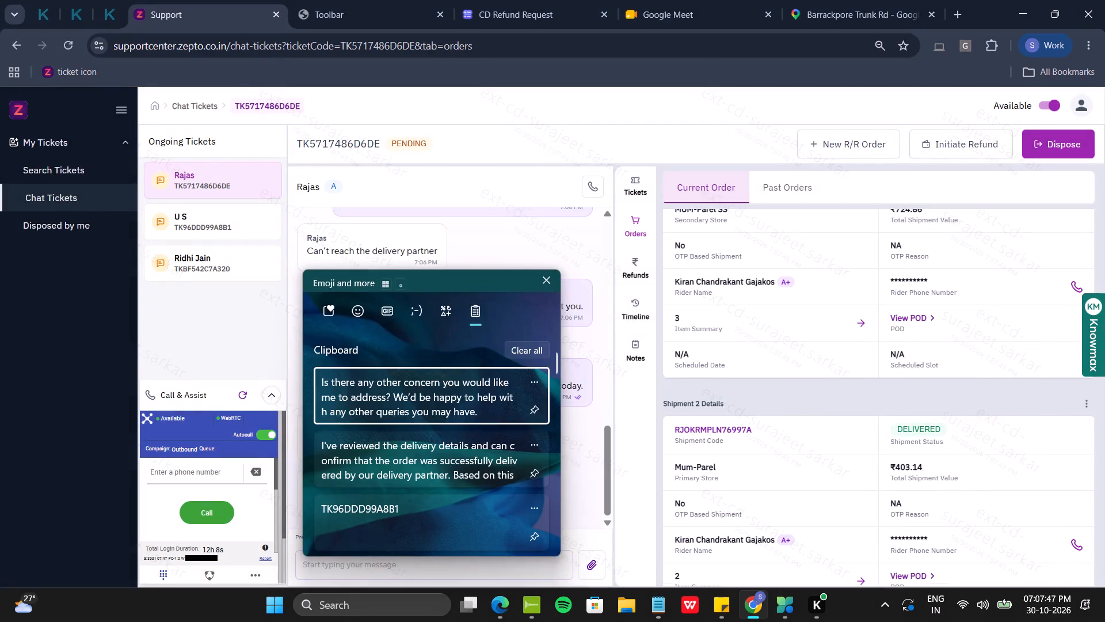
{"action": "key", "text": "Left"}
{"action": "key", "text": "Left"}
{"action": "key", "text": "Return"}
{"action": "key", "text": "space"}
{"action": "key", "text": "ctrl+v"}
{"action": "key", "text": "Return"}
{"action": "key", "text": "super+v"}
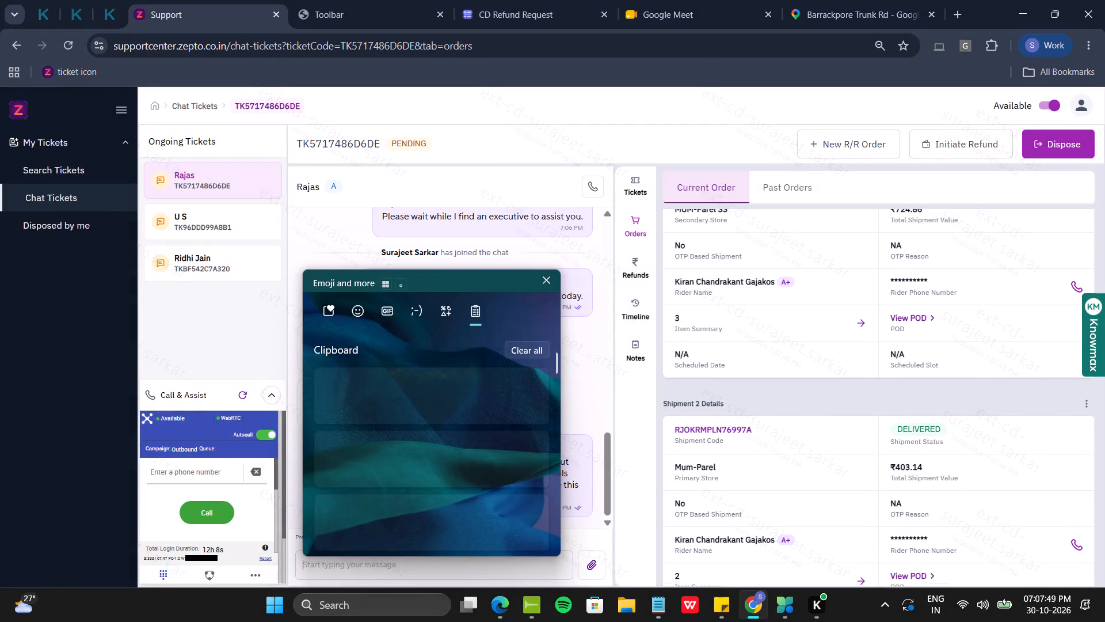
{"action": "key", "text": "Left"}
{"action": "key", "text": "Left"}
{"action": "key", "text": "Left"}
{"action": "key", "text": "Return"}
{"action": "key", "text": "ctrl+v"}
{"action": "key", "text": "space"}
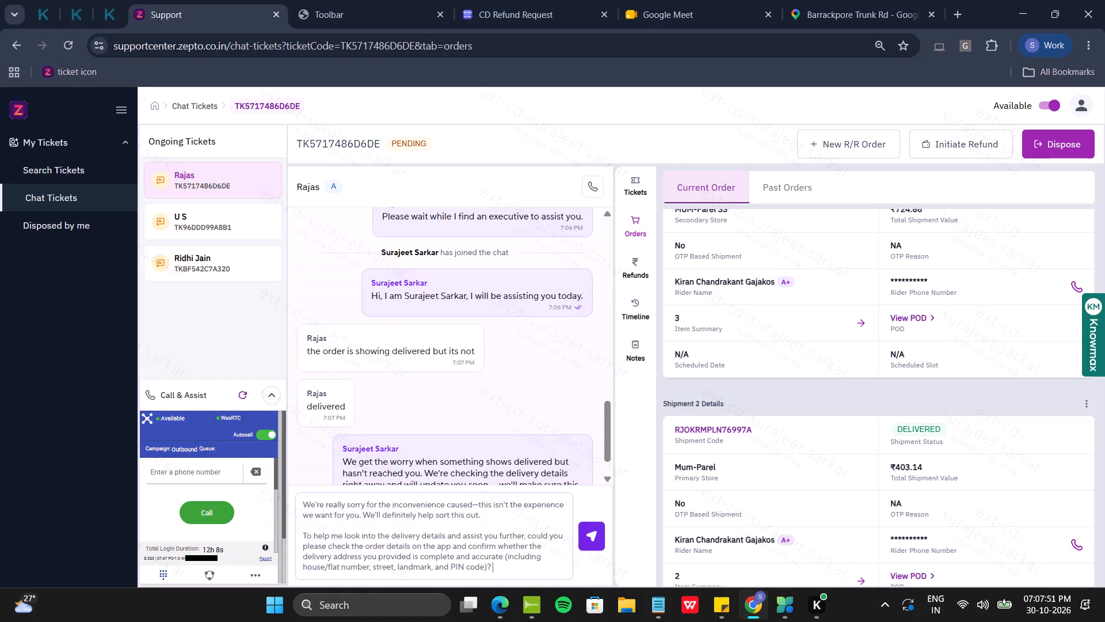
{"action": "key", "text": "Return"}
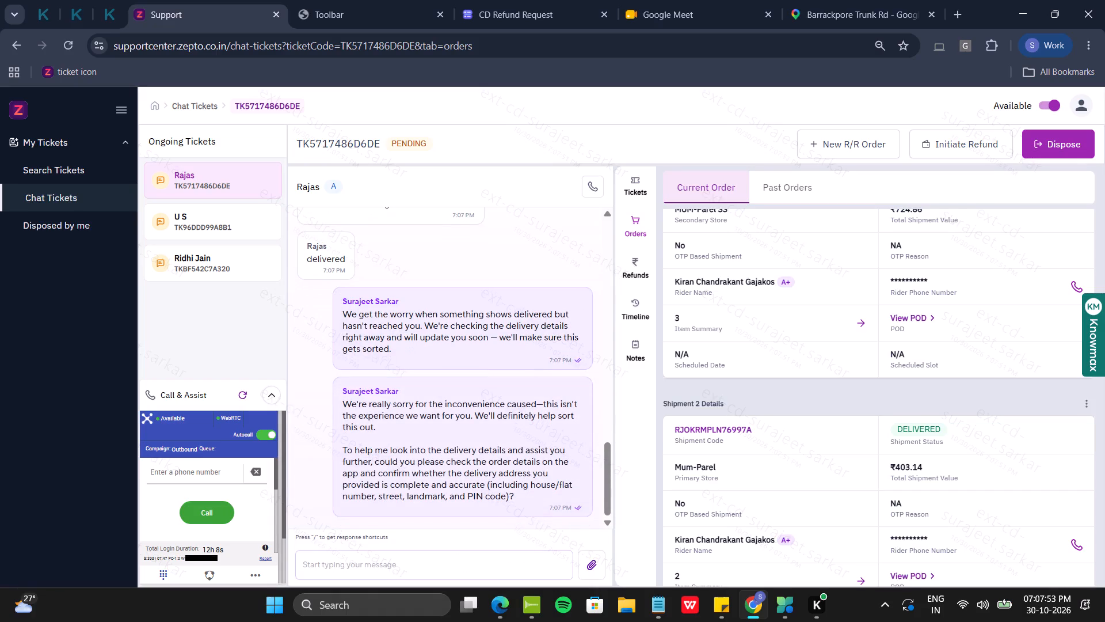
{"action": "left_click", "coordinate": [242, 216]}
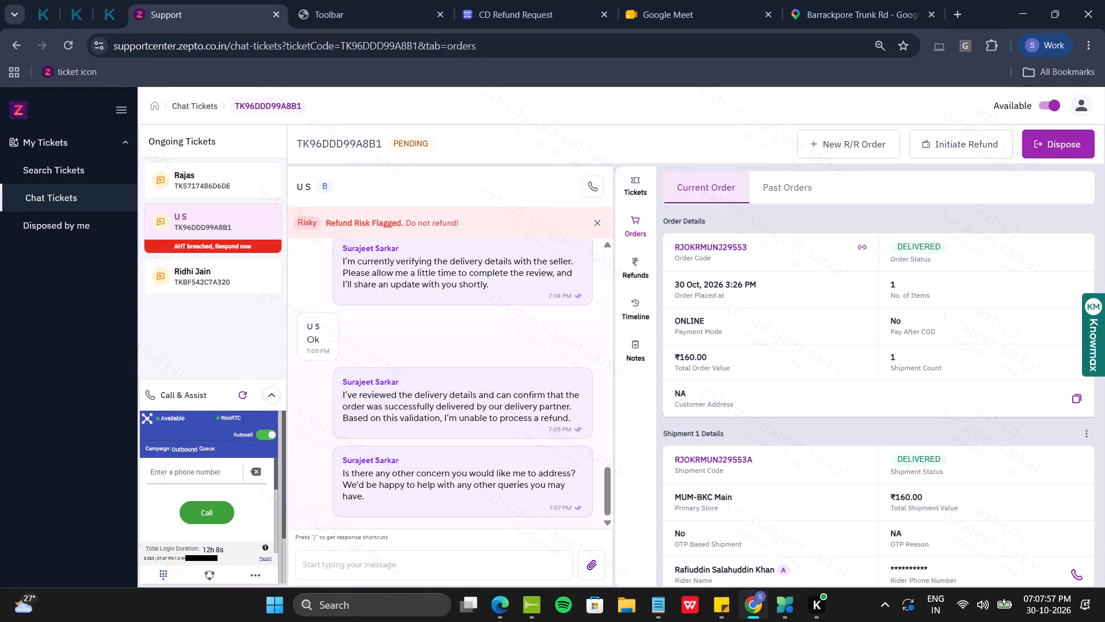
{"action": "left_click", "coordinate": [458, 548]}
{"action": "left_click", "coordinate": [245, 290]}
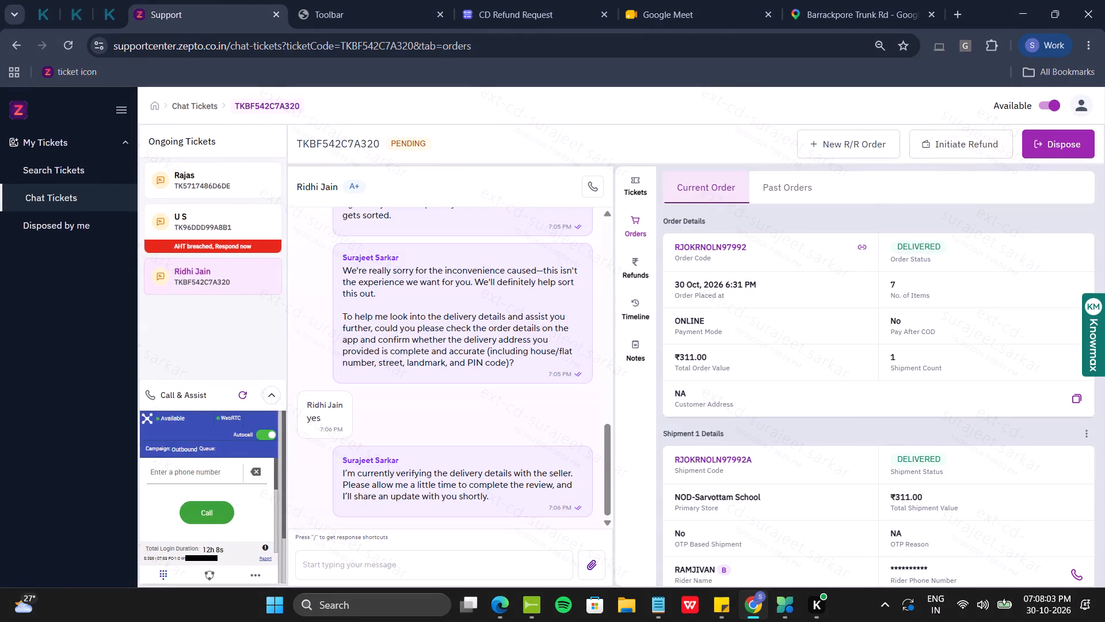
{"action": "scroll", "coordinate": [882, 470], "scroll_direction": "down", "scroll_amount": 1}
{"action": "left_click", "coordinate": [1077, 435]}
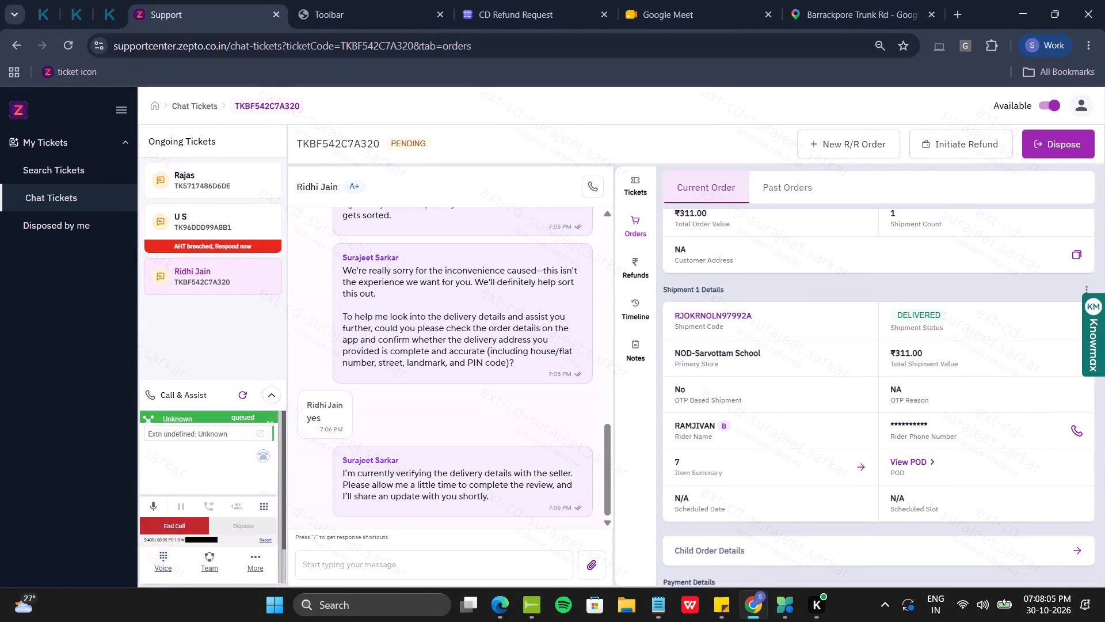
{"action": "scroll", "coordinate": [539, 397], "scroll_direction": "up", "scroll_amount": 2}
{"action": "scroll", "coordinate": [539, 397], "scroll_direction": "down", "scroll_amount": 2}
{"action": "scroll", "coordinate": [539, 397], "scroll_direction": "up", "scroll_amount": 9}
{"action": "scroll", "coordinate": [540, 397], "scroll_direction": "down", "scroll_amount": 3}
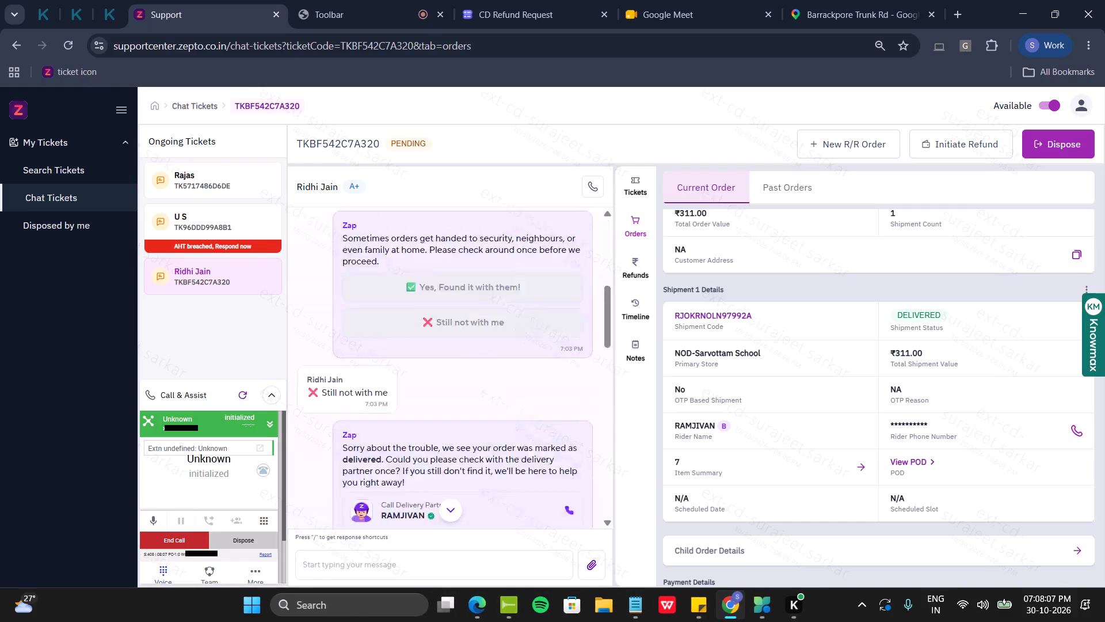
{"action": "scroll", "coordinate": [541, 399], "scroll_direction": "down", "scroll_amount": 13}
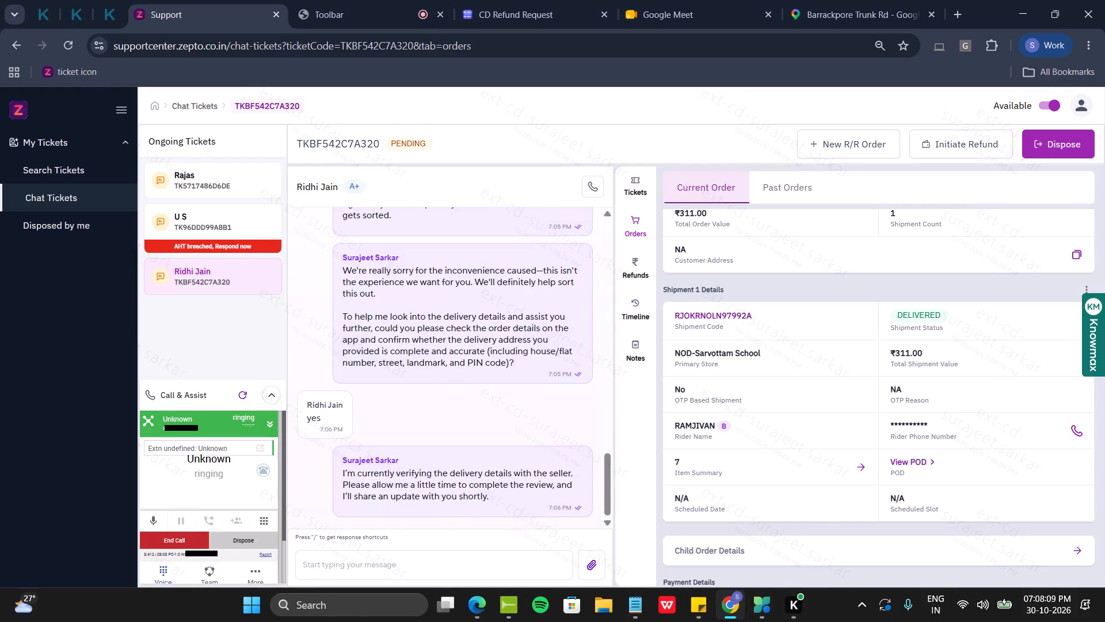
{"action": "left_click", "coordinate": [707, 613]}
{"action": "left_click", "coordinate": [616, 534]}
{"action": "key", "text": "ctrl+c"}
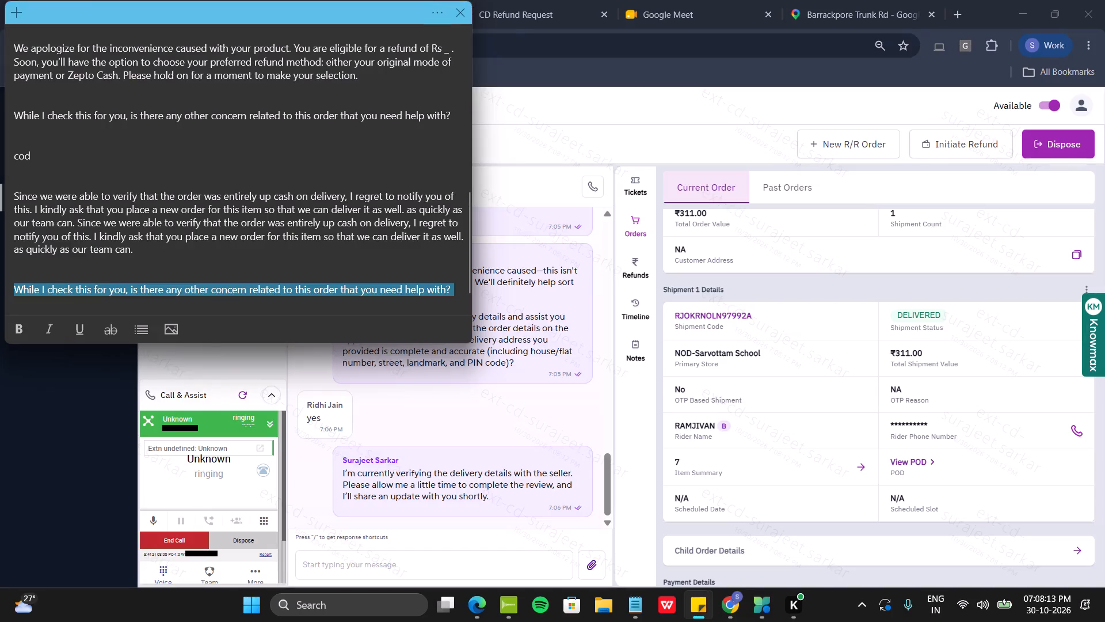
{"action": "left_click", "coordinate": [478, 559], "text": "ctrl"}
{"action": "key", "text": "ctrl+v"}
{"action": "key", "text": "Return"}
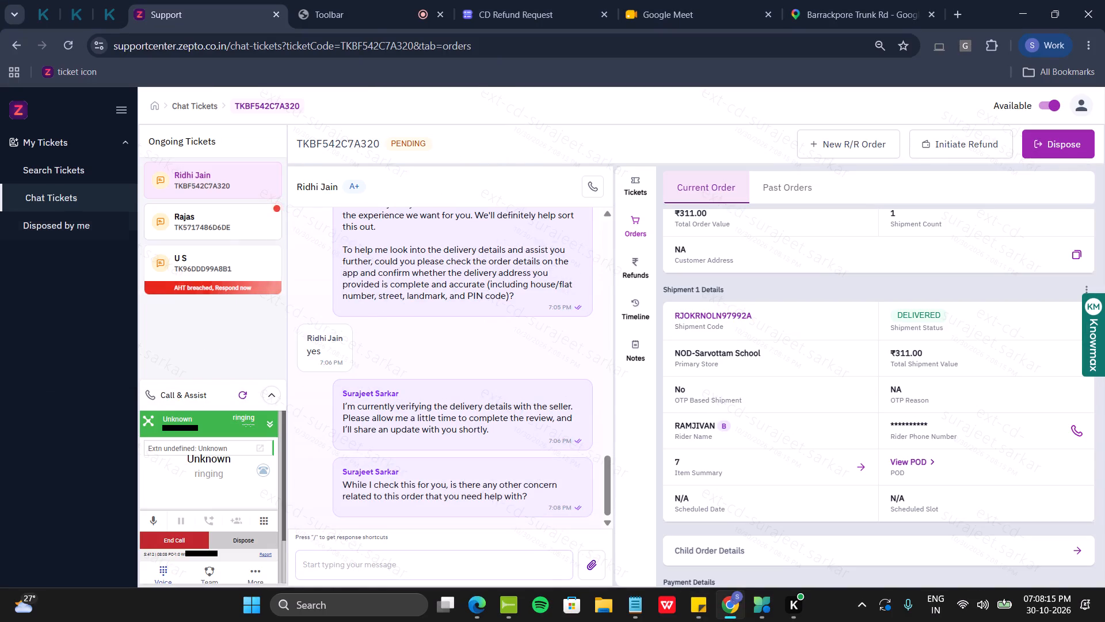
{"action": "left_click", "coordinate": [203, 221]}
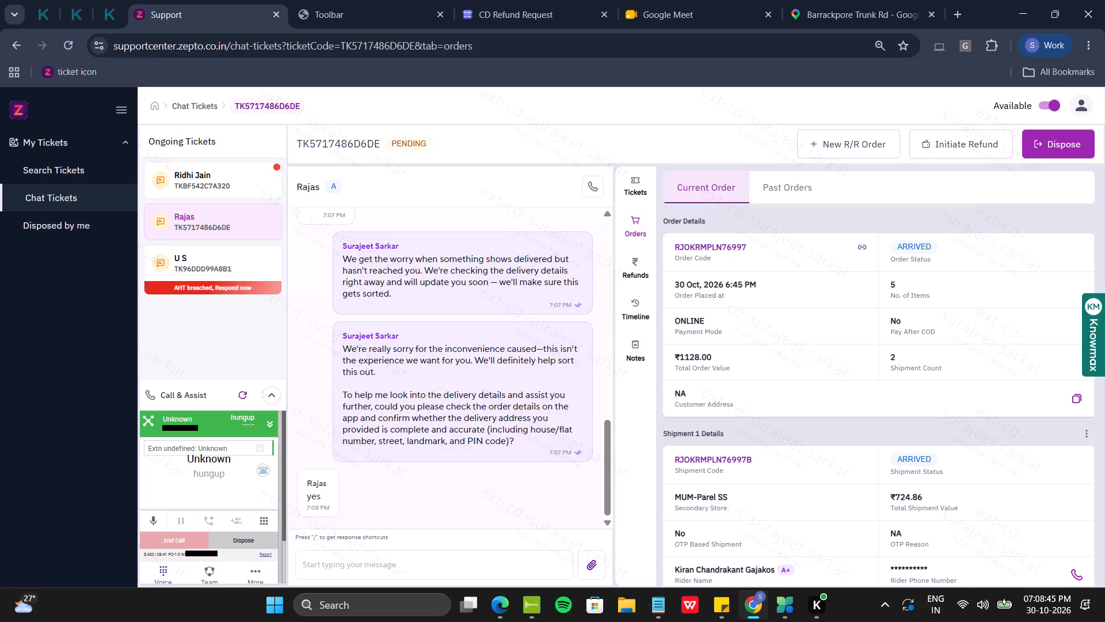
{"action": "left_click", "coordinate": [368, 568]}
{"action": "key", "text": "super+v"}
{"action": "key", "text": "Left"}
{"action": "key", "text": "Left"}
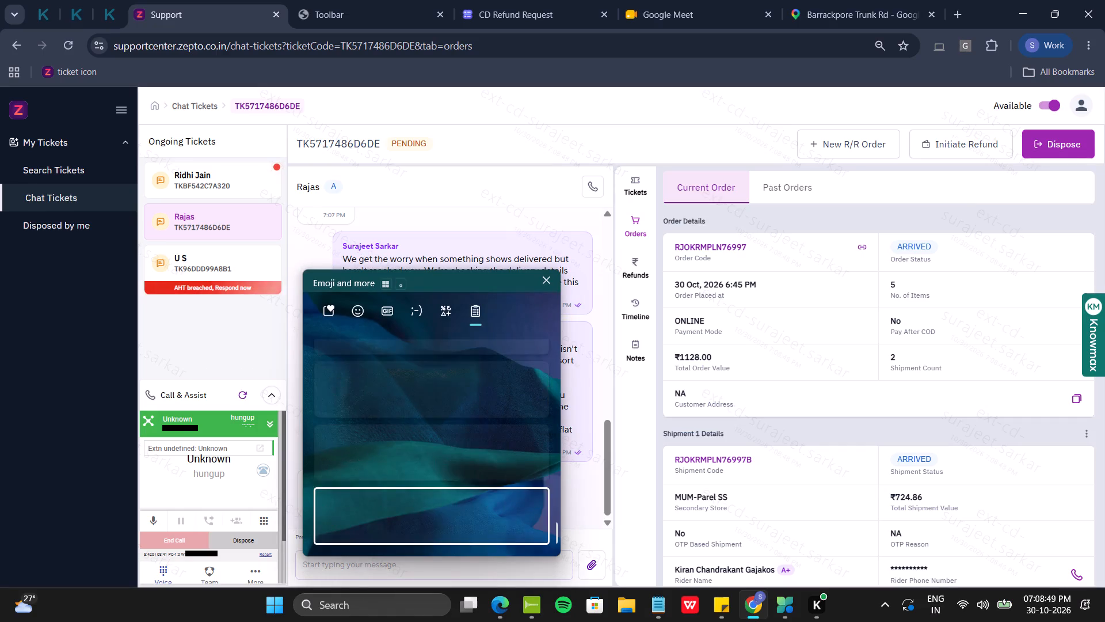
{"action": "key", "text": "Left"}
{"action": "key", "text": "Left"}
{"action": "key", "text": "Return"}
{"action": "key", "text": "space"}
{"action": "key", "text": "ctrl+v"}
{"action": "key", "text": "Return"}
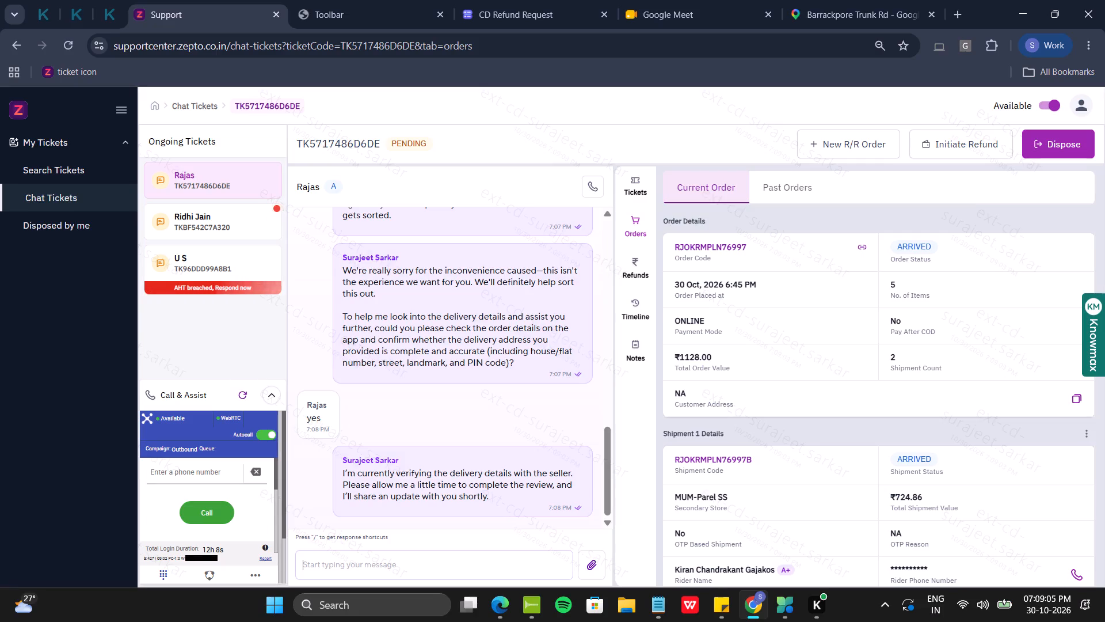
{"action": "scroll", "coordinate": [968, 401], "scroll_direction": "down", "scroll_amount": 3}
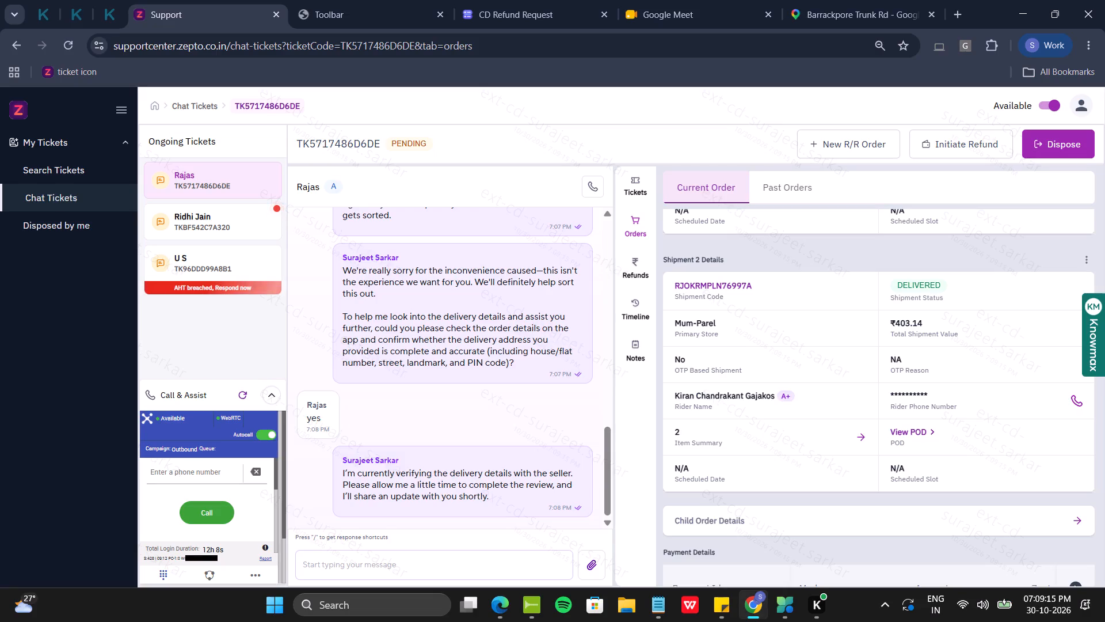
{"action": "left_click", "coordinate": [723, 610]}
{"action": "left_click", "coordinate": [622, 534]}
{"action": "right_click", "coordinate": [436, 290]}
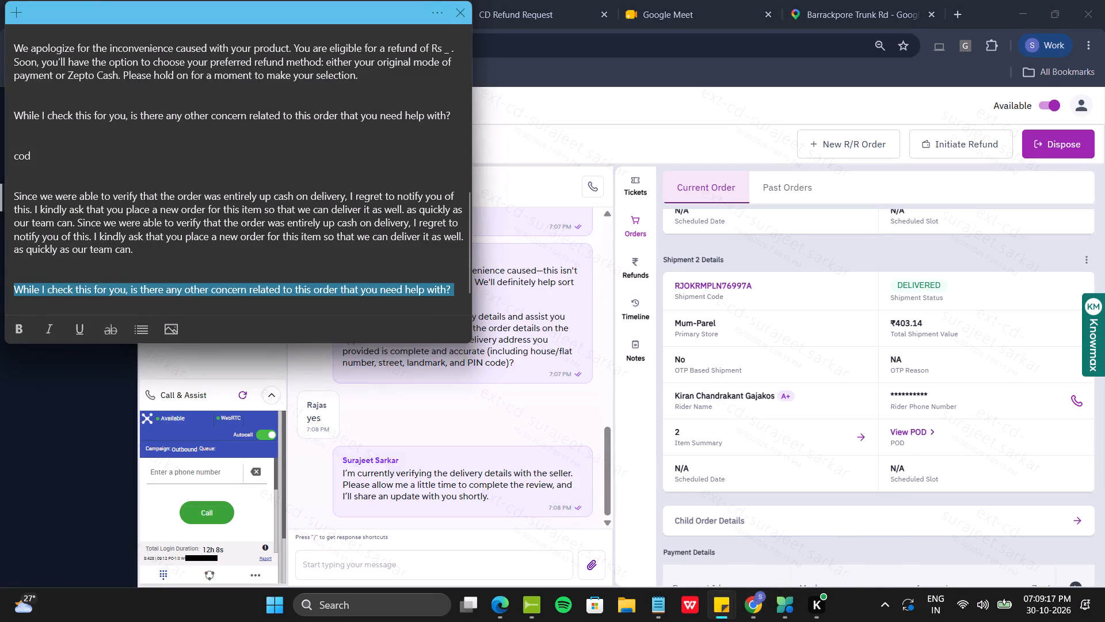
{"action": "left_click", "coordinate": [458, 298]}
{"action": "right_click", "coordinate": [496, 572]}
{"action": "left_click", "coordinate": [559, 415]}
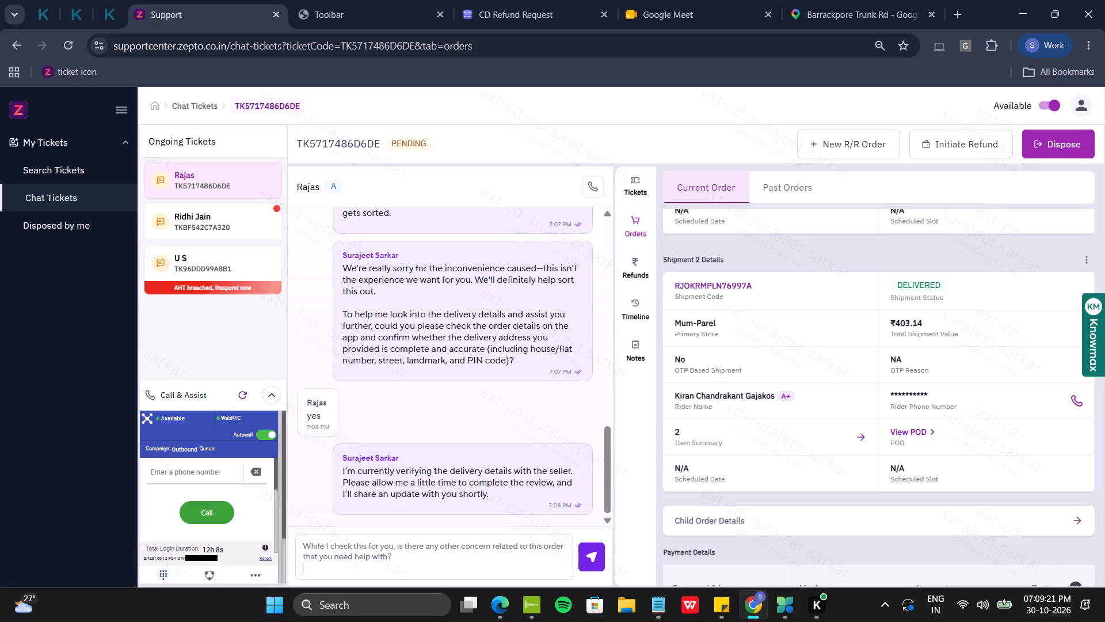
{"action": "left_click", "coordinate": [235, 220]}
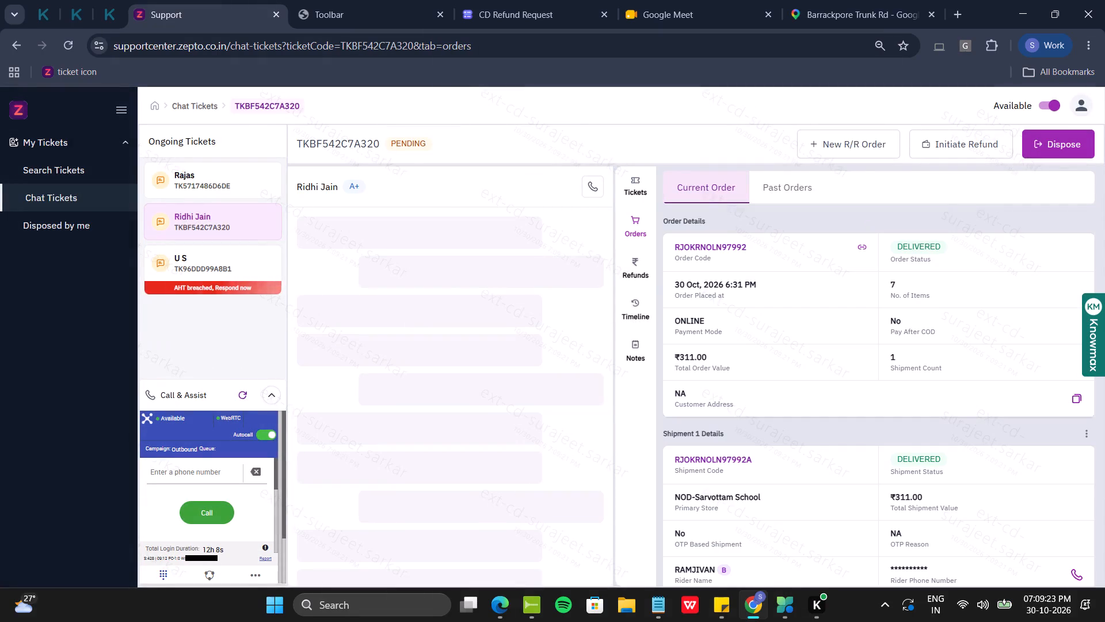
{"action": "left_click", "coordinate": [1081, 575]}
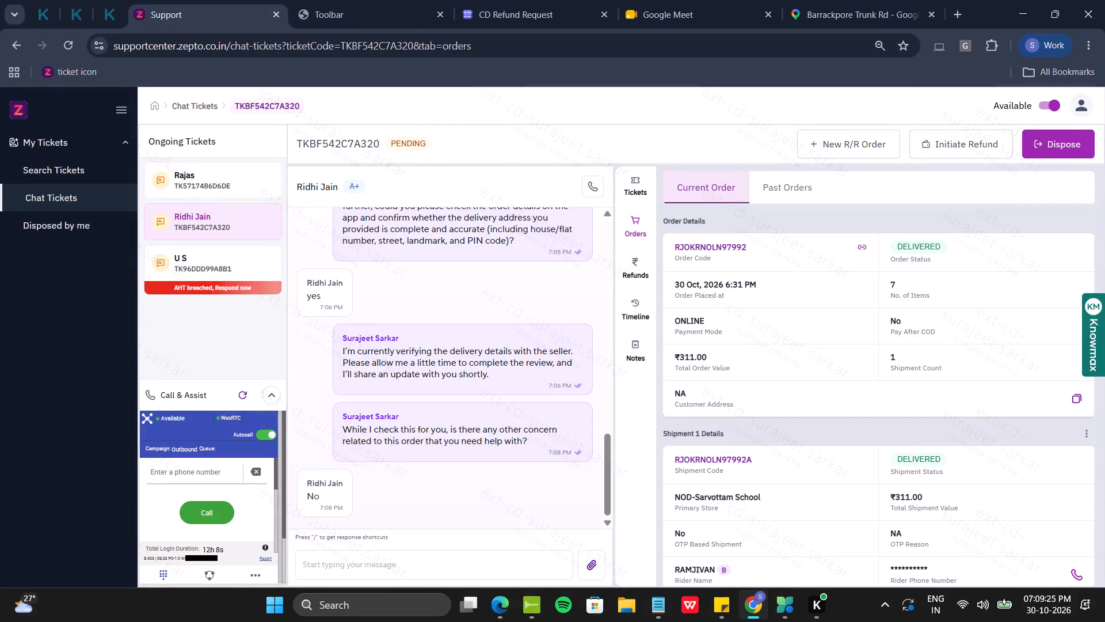
{"action": "left_click", "coordinate": [162, 252]}
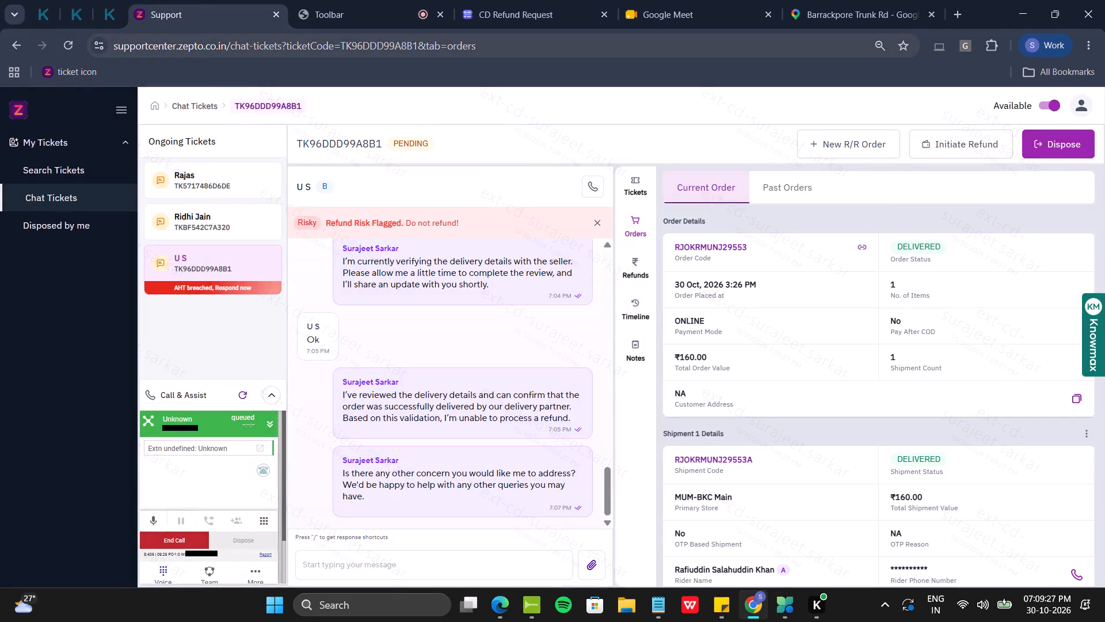
{"action": "left_click", "coordinate": [107, 0]}
{"action": "left_click", "coordinate": [31, 0]}
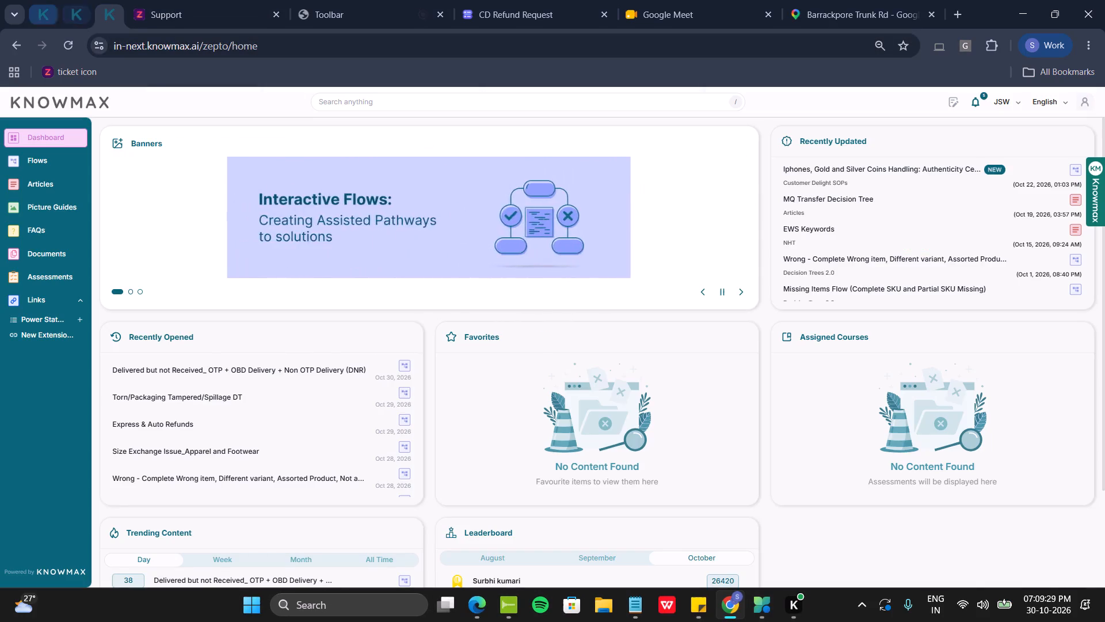
{"action": "left_click", "coordinate": [68, 4]}
{"action": "triple_click", "coordinate": [242, 450]}
{"action": "key", "text": "ctrl+c"}
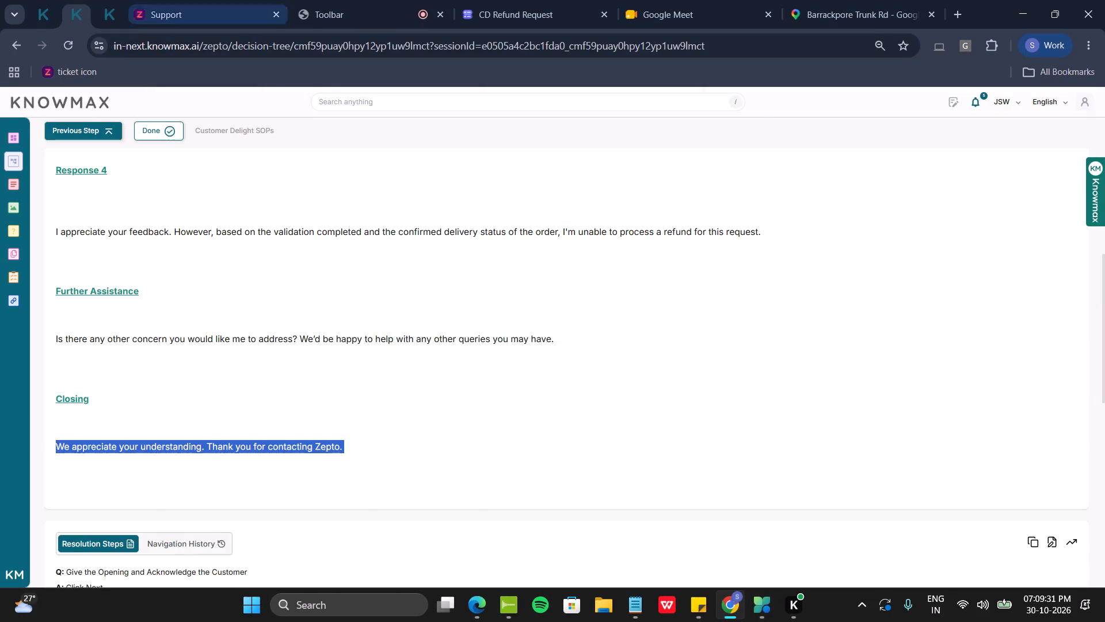
{"action": "left_click", "coordinate": [153, 0], "text": "ctrl"}
{"action": "left_click", "coordinate": [407, 577], "text": "ctrl"}
{"action": "key", "text": "ctrl+v"}
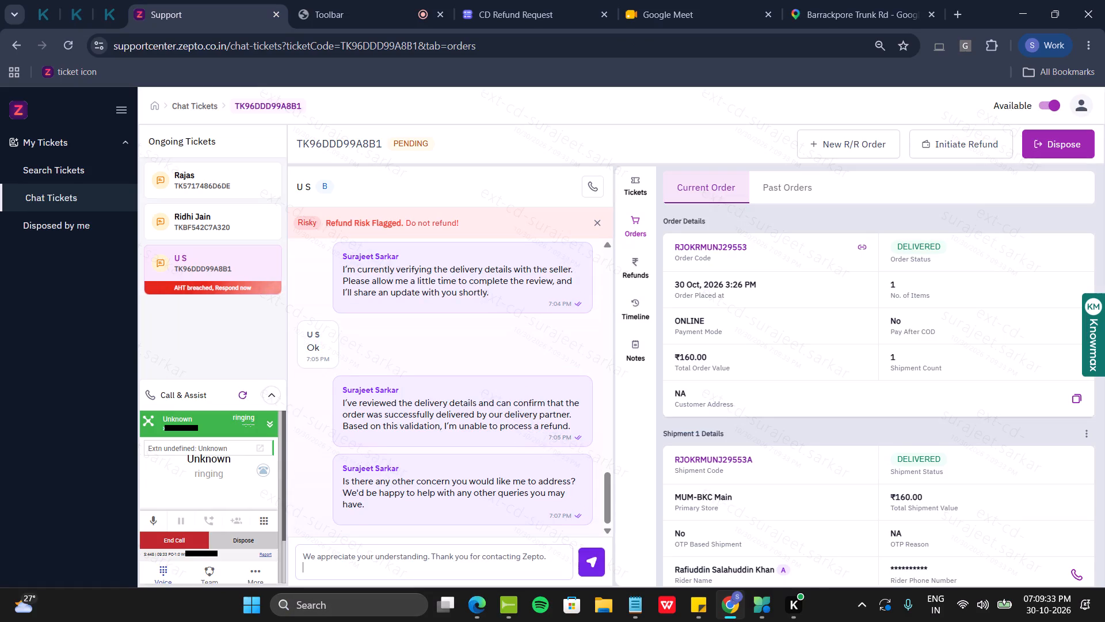
Add the note "cxB" to ticket TK96DDD99A8B1.
{"action": "left_click", "coordinate": [645, 339]}
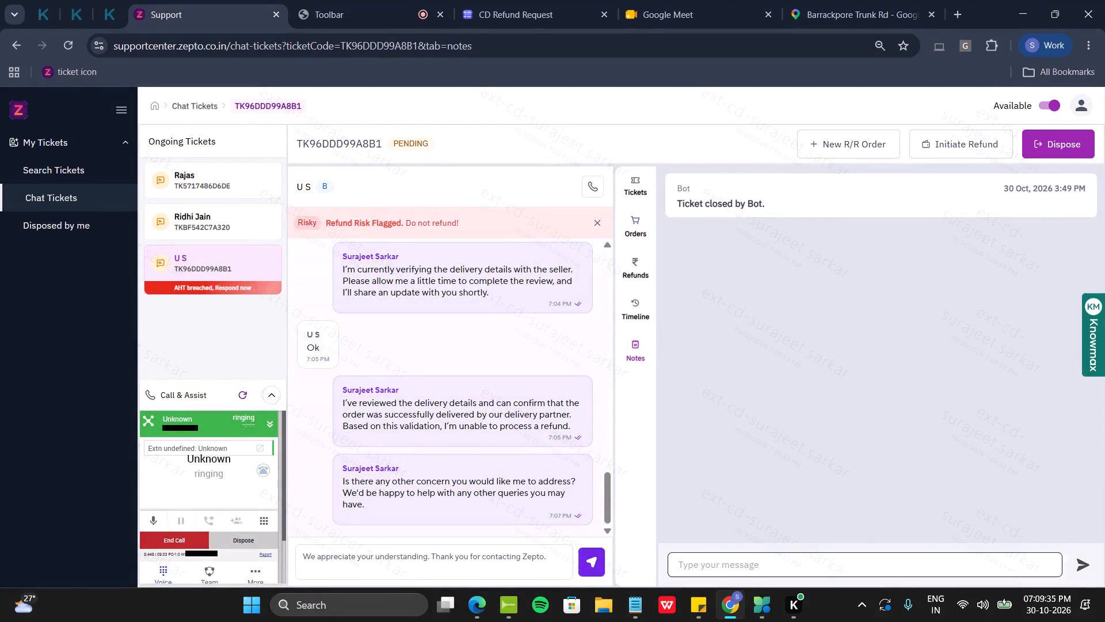
{"action": "left_click", "coordinate": [677, 556]}
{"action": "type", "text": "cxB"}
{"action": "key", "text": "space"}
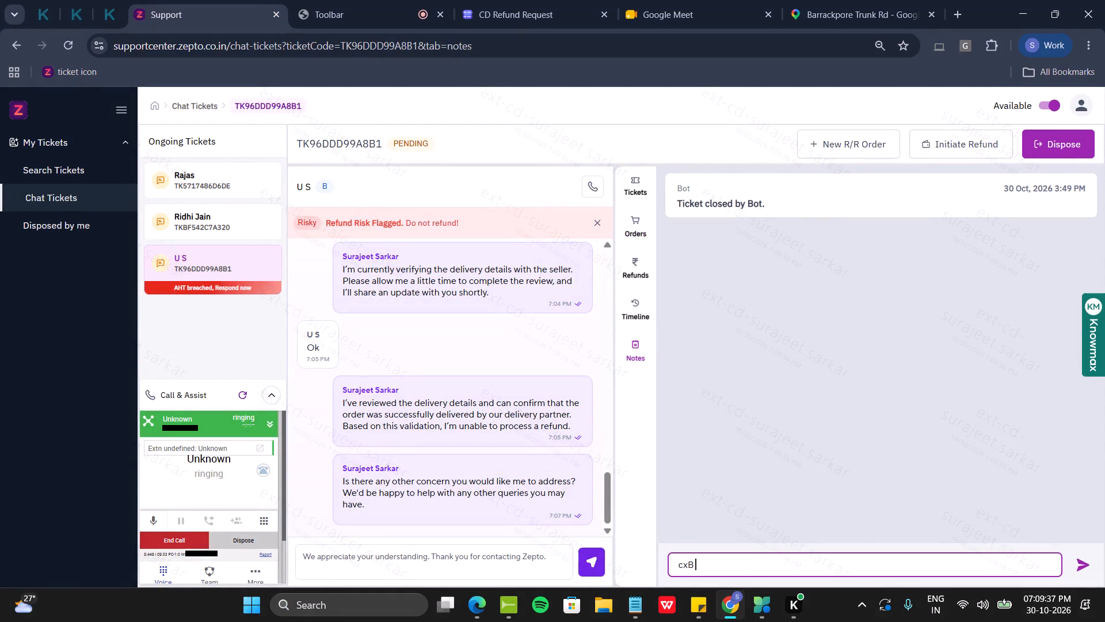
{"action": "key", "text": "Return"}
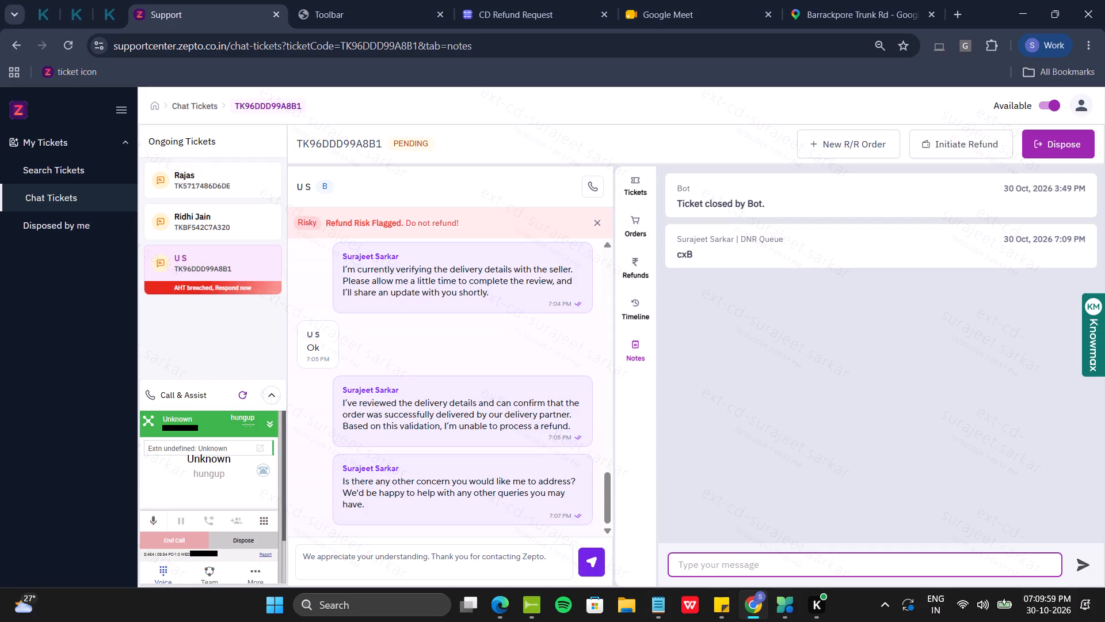
{"action": "left_click", "coordinate": [596, 563]}
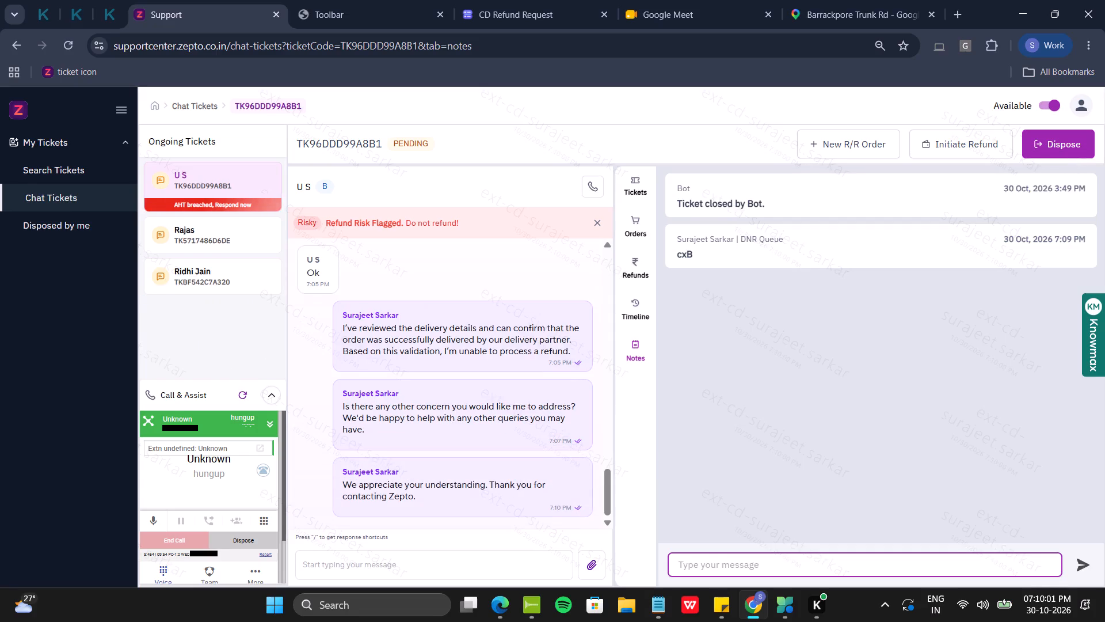
{"action": "left_click", "coordinate": [1050, 146]}
{"action": "left_click", "coordinate": [856, 147]}
{"action": "left_click", "coordinate": [917, 424]}
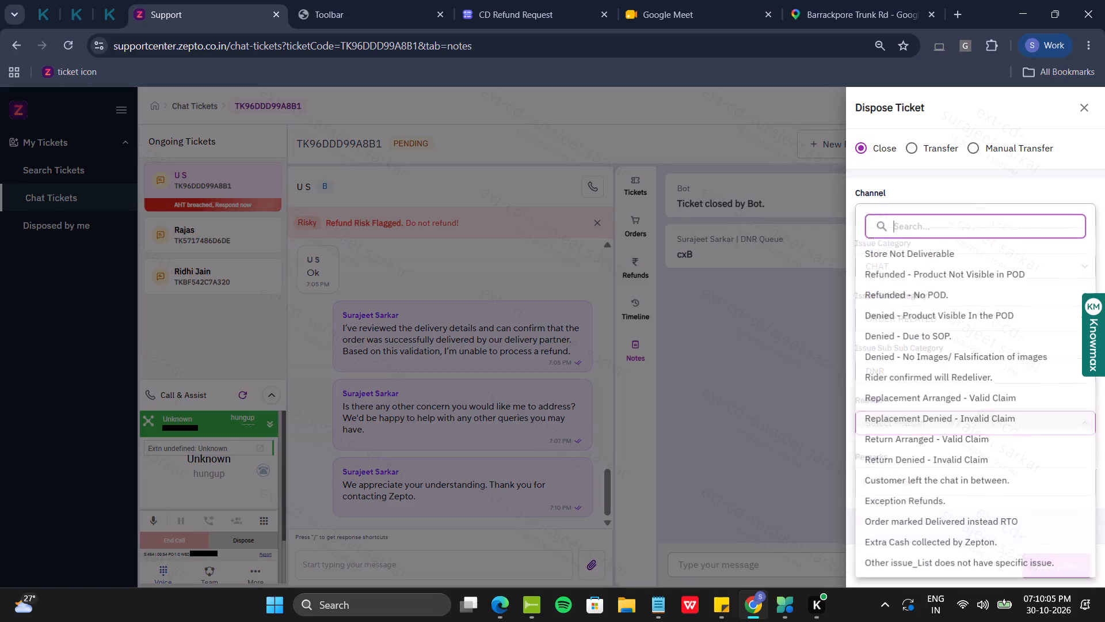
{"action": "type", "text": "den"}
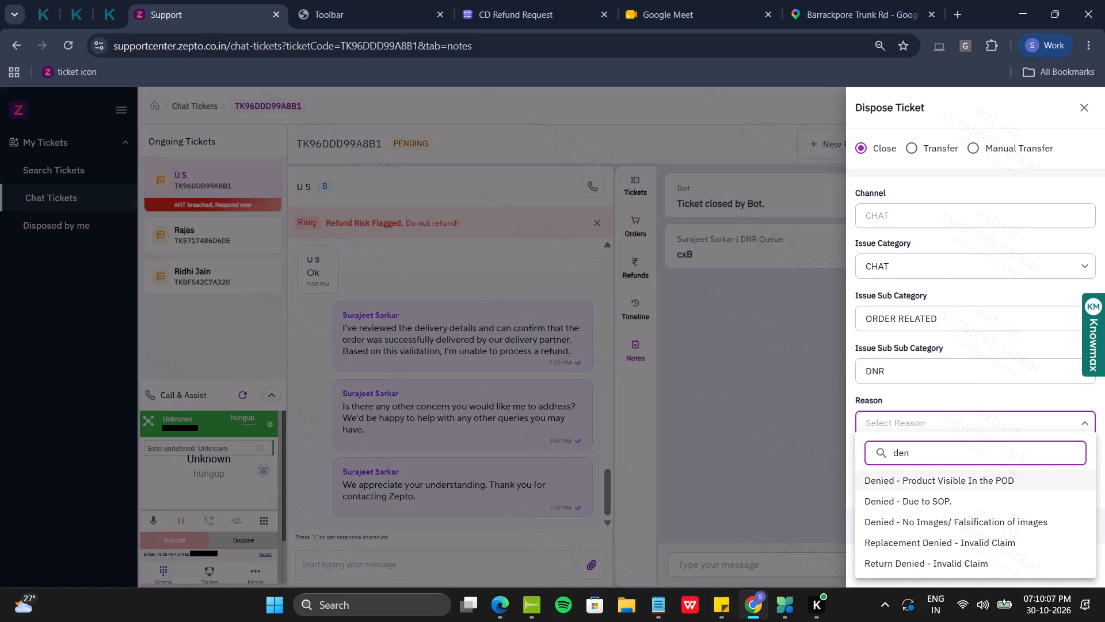
{"action": "left_click", "coordinate": [933, 496]}
{"action": "left_click", "coordinate": [1097, 563]}
{"action": "left_click", "coordinate": [1065, 553]}
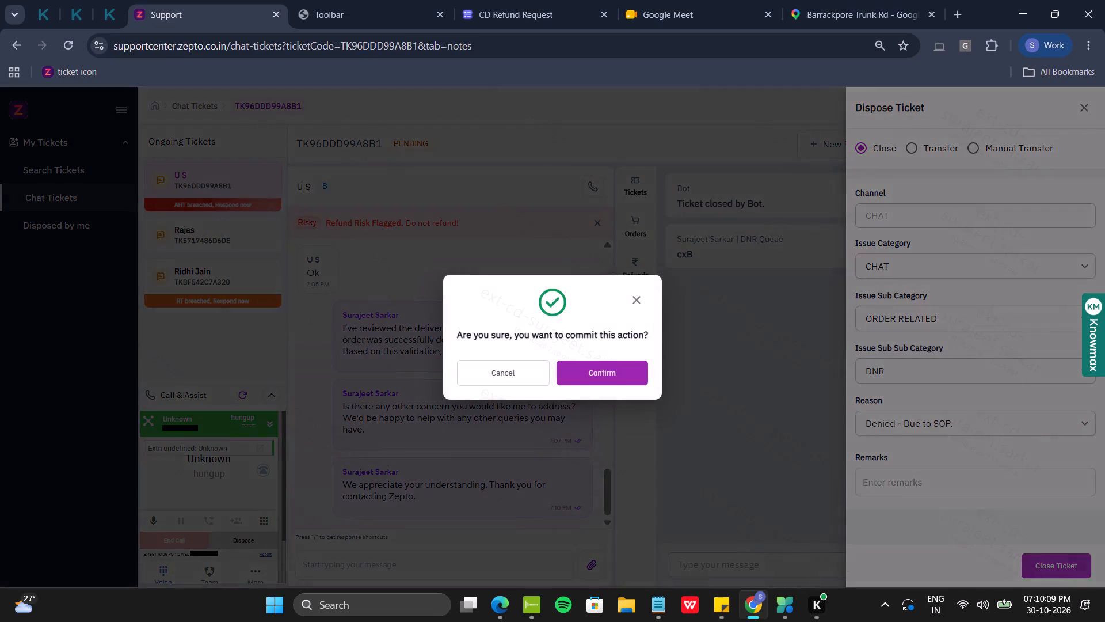
{"action": "left_click", "coordinate": [627, 378]}
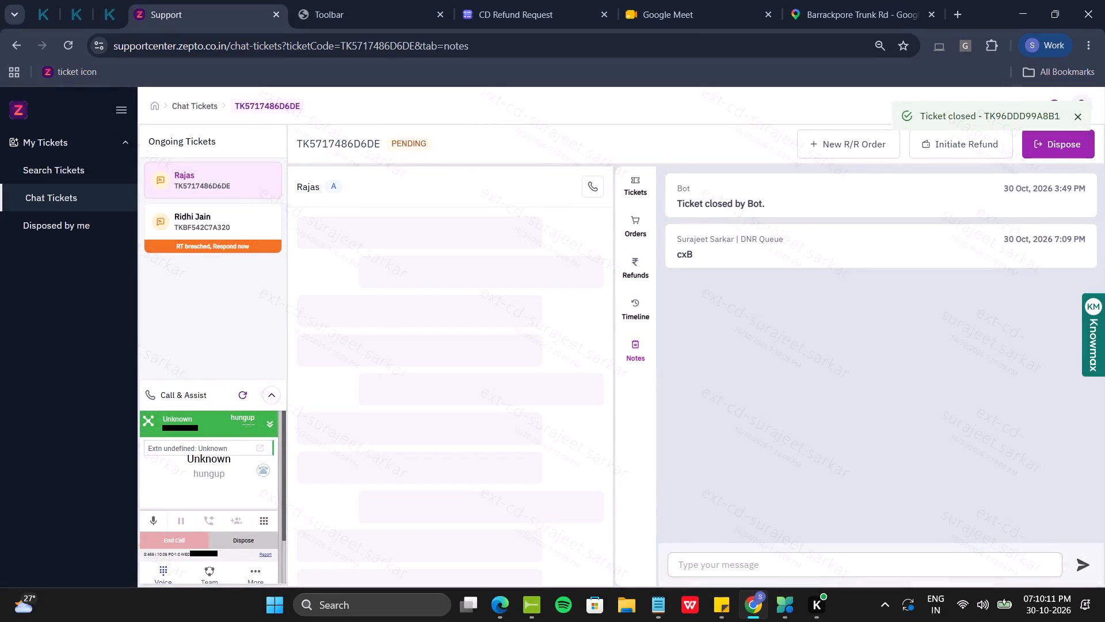
{"action": "scroll", "coordinate": [539, 369], "scroll_direction": "down", "scroll_amount": 5}
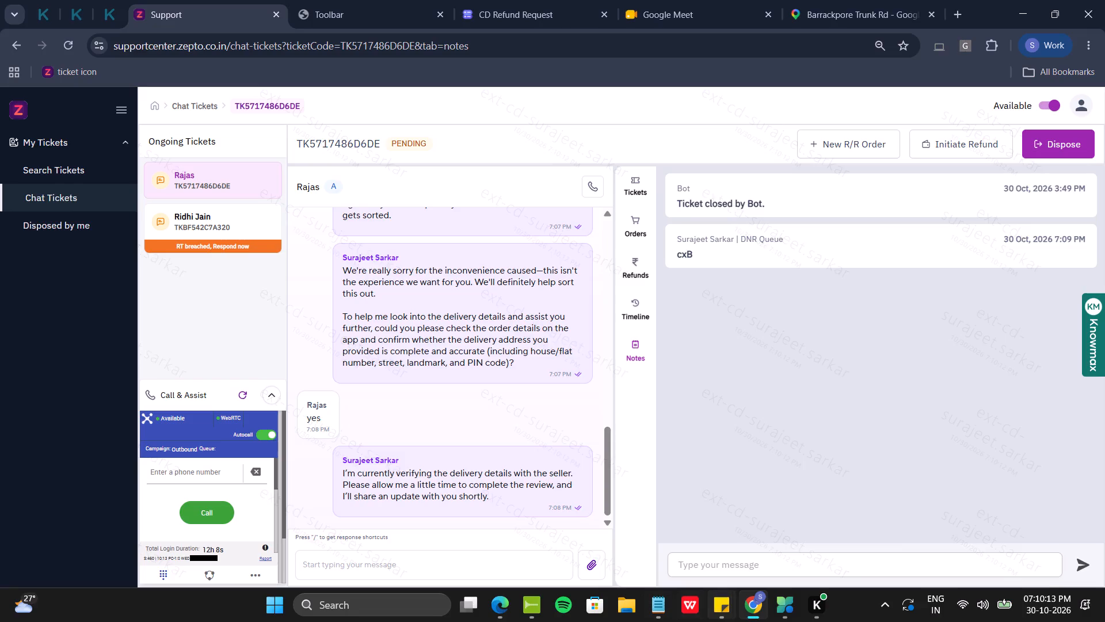
{"action": "left_click", "coordinate": [718, 614]}
{"action": "left_click", "coordinate": [599, 541]}
{"action": "right_click", "coordinate": [411, 300]}
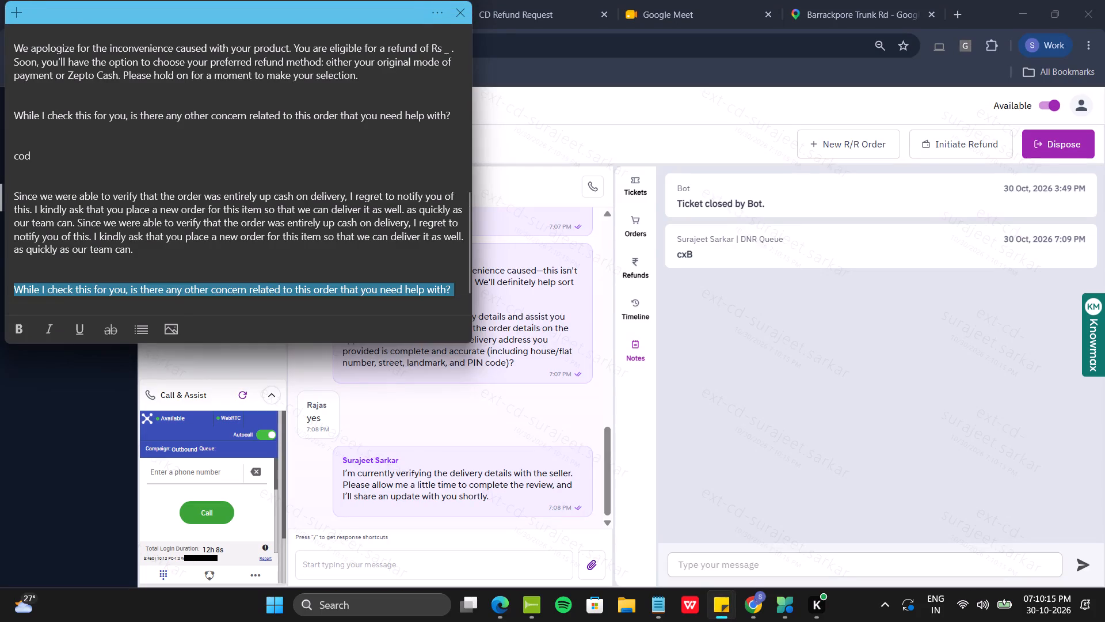
{"action": "left_click", "coordinate": [436, 310]}
{"action": "right_click", "coordinate": [445, 557]}
{"action": "left_click", "coordinate": [511, 420]}
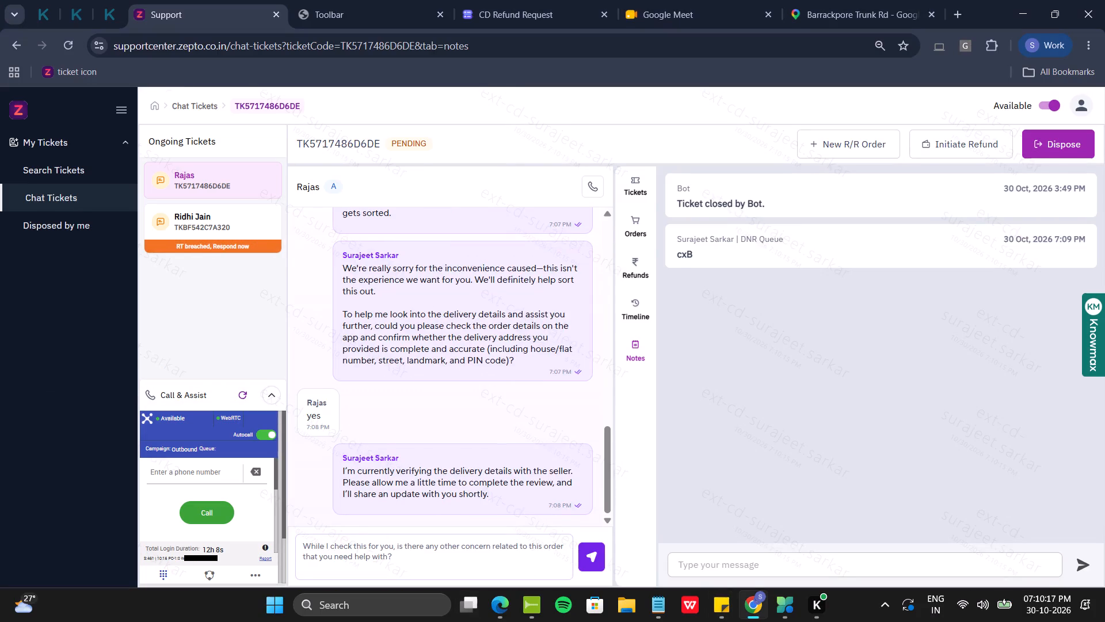
{"action": "left_click", "coordinate": [598, 549]}
Check TKBF542C7A320's order and rider call details, and start the Knowmax Delivered but not Received (DNR) flow with that ticket code.
{"action": "left_click", "coordinate": [245, 232]}
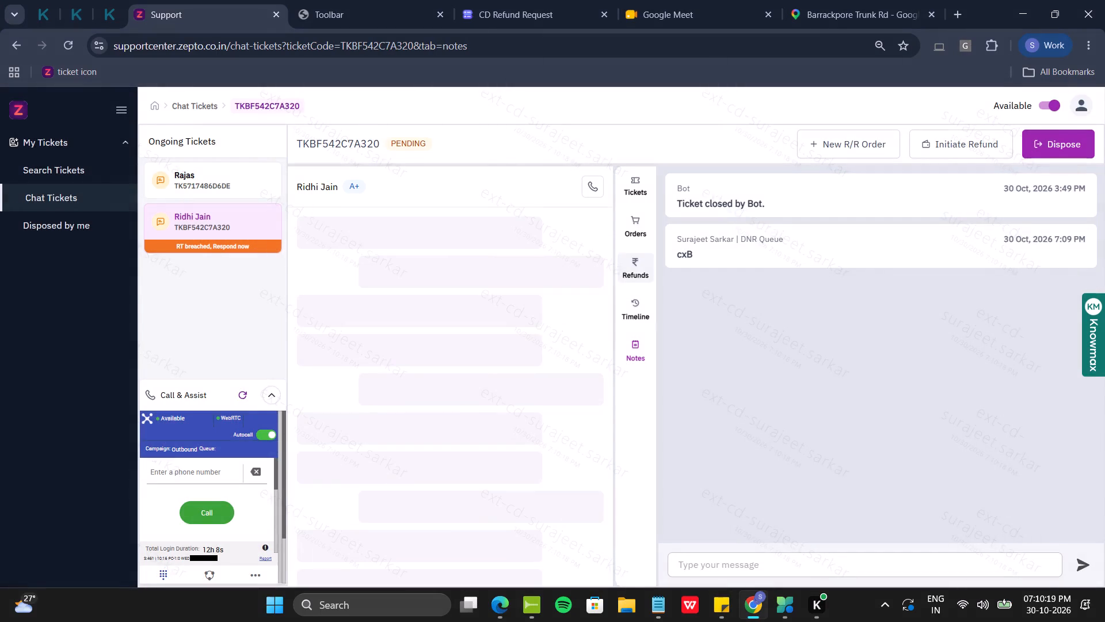
{"action": "left_click", "coordinate": [638, 220]}
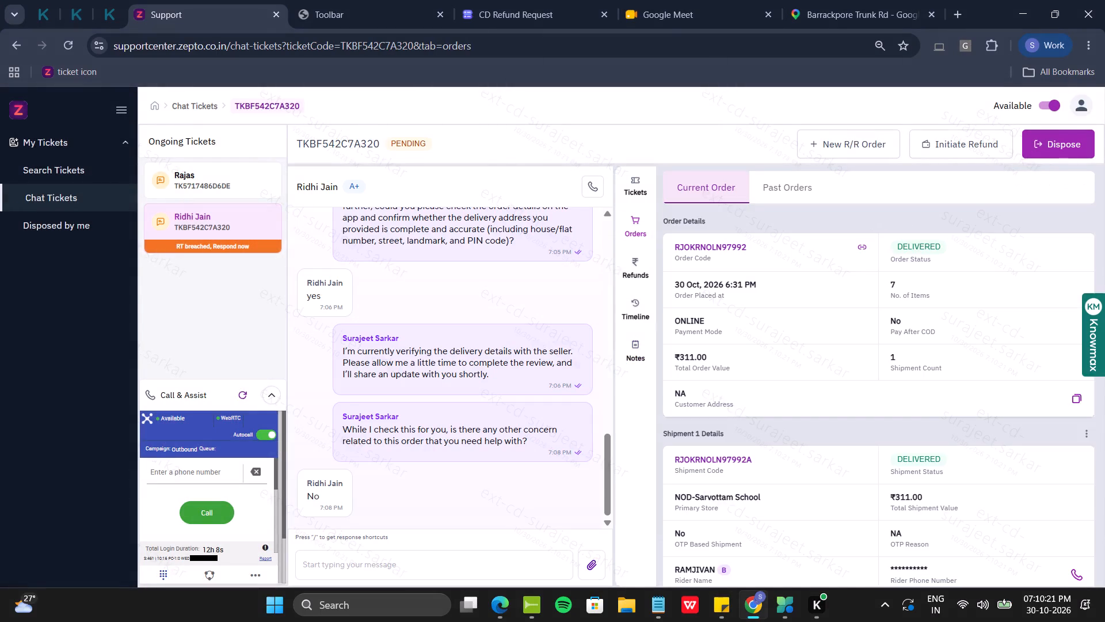
{"action": "scroll", "coordinate": [750, 394], "scroll_direction": "down", "scroll_amount": 1}
{"action": "left_click", "coordinate": [641, 187]}
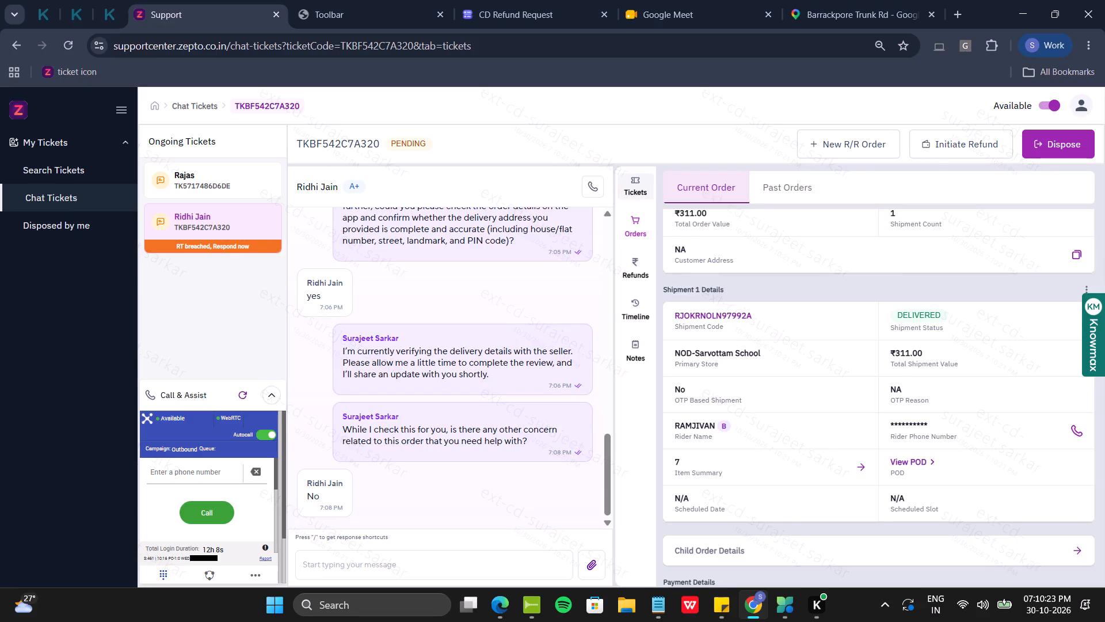
{"action": "scroll", "coordinate": [786, 525], "scroll_direction": "down", "scroll_amount": 5}
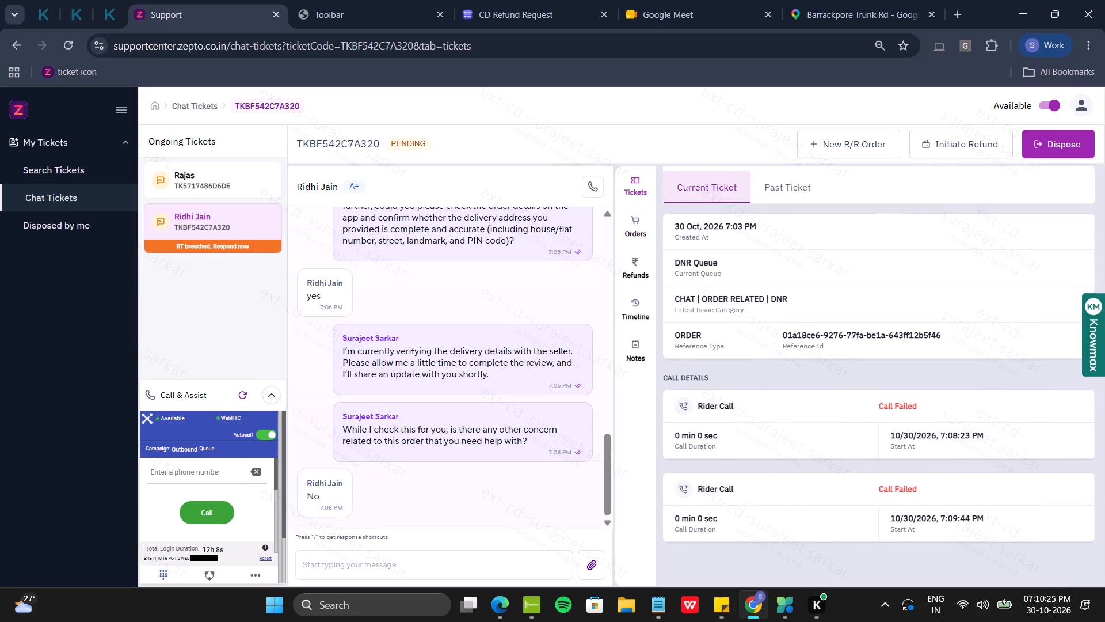
{"action": "double_click", "coordinate": [349, 135]}
{"action": "key", "text": "ctrl+c"}
{"action": "left_click", "coordinate": [110, 2]}
{"action": "left_click", "coordinate": [224, 373]}
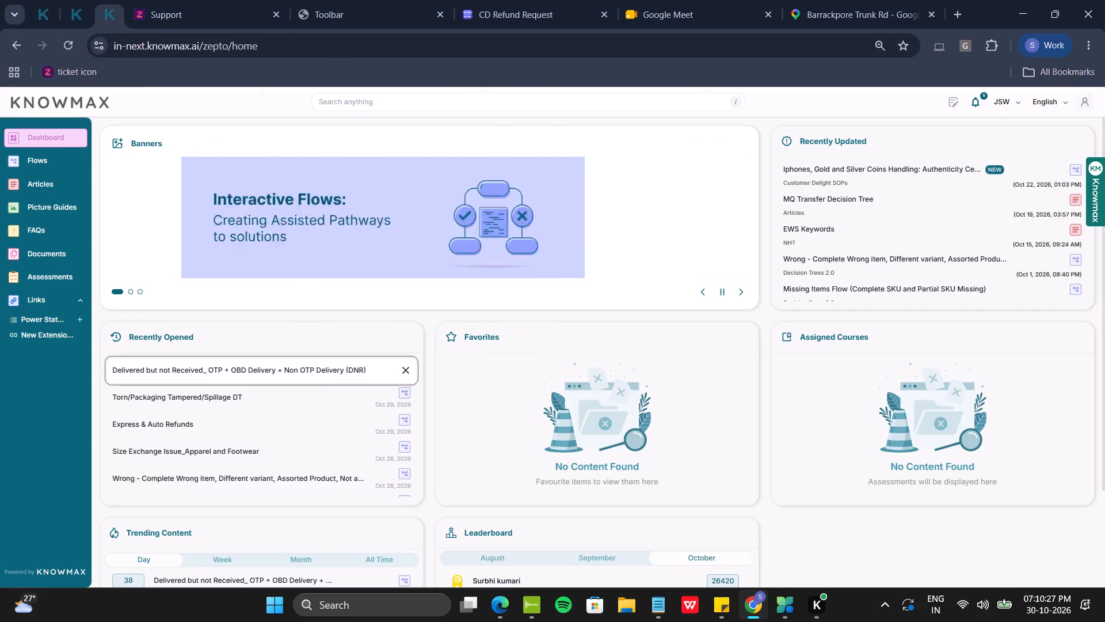
{"action": "key", "text": "ctrl+v"}
{"action": "left_click", "coordinate": [545, 366]}
Advance the DNR flow through Rider Non-Contactable to the outcome for Customer Karma A+, A or B and Rider Karma C, D, NA.
{"action": "left_click", "coordinate": [115, 238]}
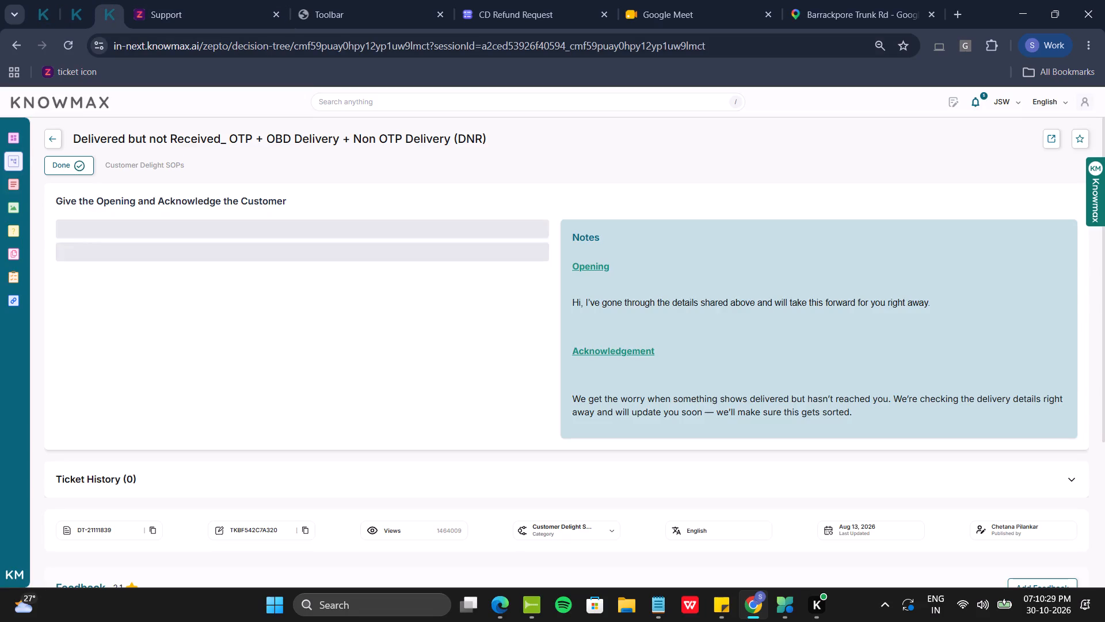
{"action": "left_click", "coordinate": [134, 243]}
{"action": "left_click", "coordinate": [124, 262]}
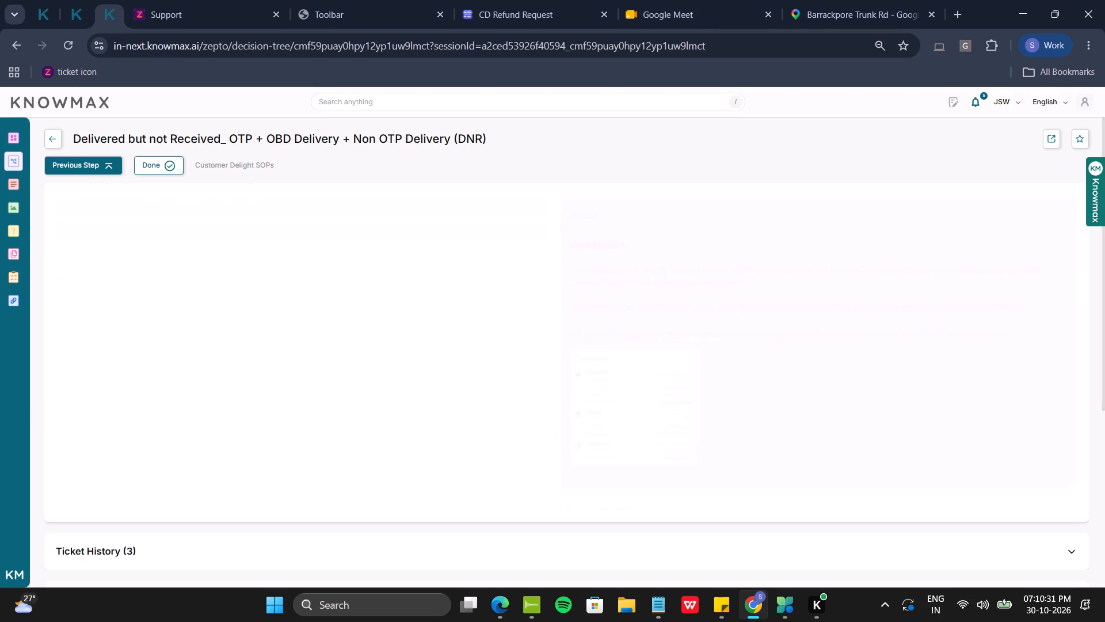
{"action": "left_click", "coordinate": [120, 234]}
{"action": "left_click", "coordinate": [138, 278]}
{"action": "left_click", "coordinate": [143, 275]}
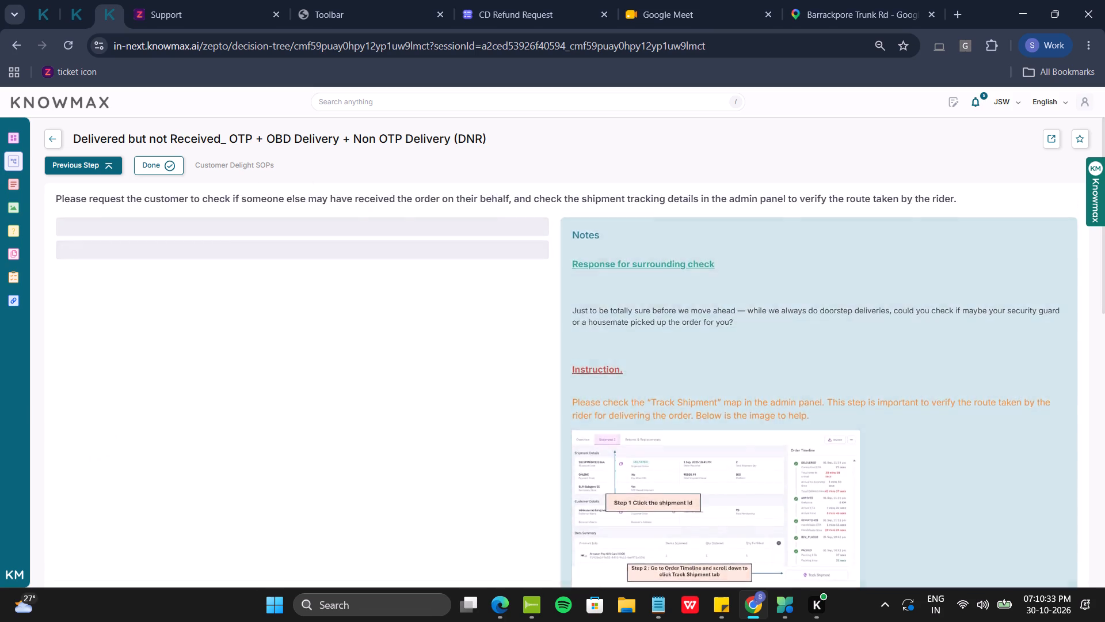
{"action": "left_click", "coordinate": [140, 232]}
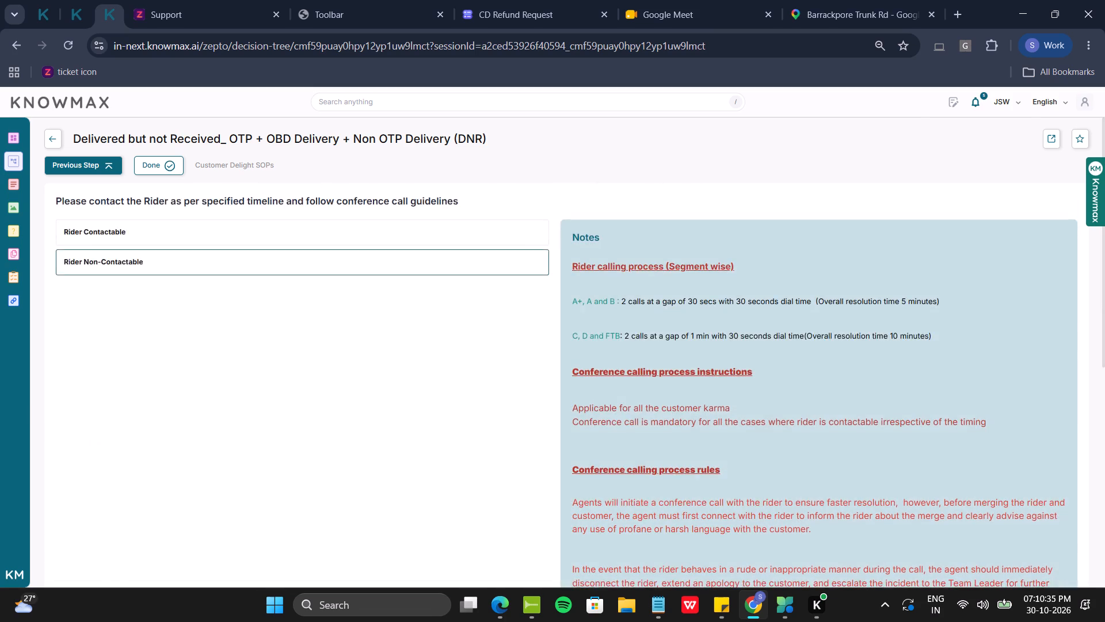
{"action": "left_click", "coordinate": [141, 270]}
{"action": "left_click", "coordinate": [137, 222]}
{"action": "left_click", "coordinate": [137, 225]}
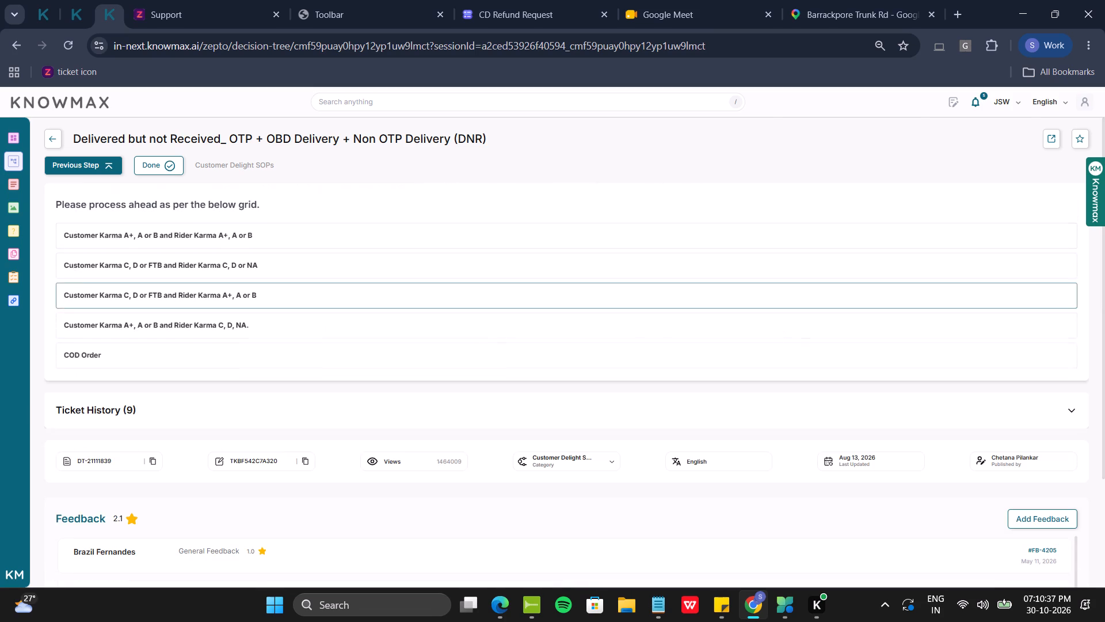
{"action": "left_click", "coordinate": [177, 326]}
Copy the full-refund apology (Response 2) and the refund-method message (Response 3) from the Knowmax notes.
{"action": "triple_click", "coordinate": [695, 410]}
{"action": "key", "text": "ctrl+c"}
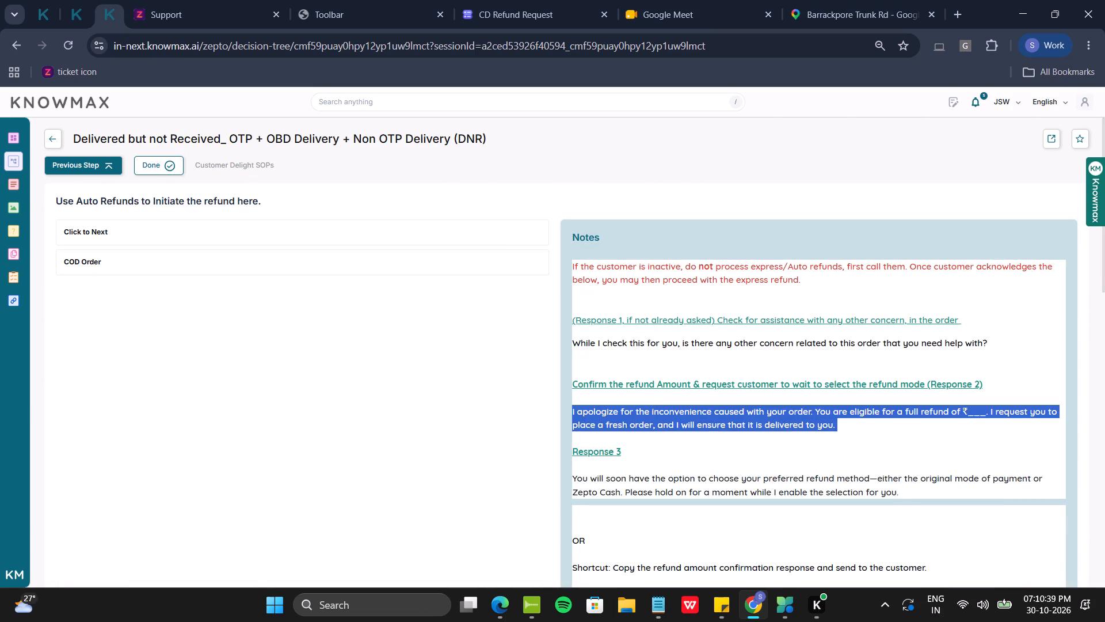
{"action": "triple_click", "coordinate": [707, 481]}
{"action": "key", "text": "ctrl+c"}
{"action": "left_click", "coordinate": [225, 3]}
{"action": "left_click", "coordinate": [361, 575]}
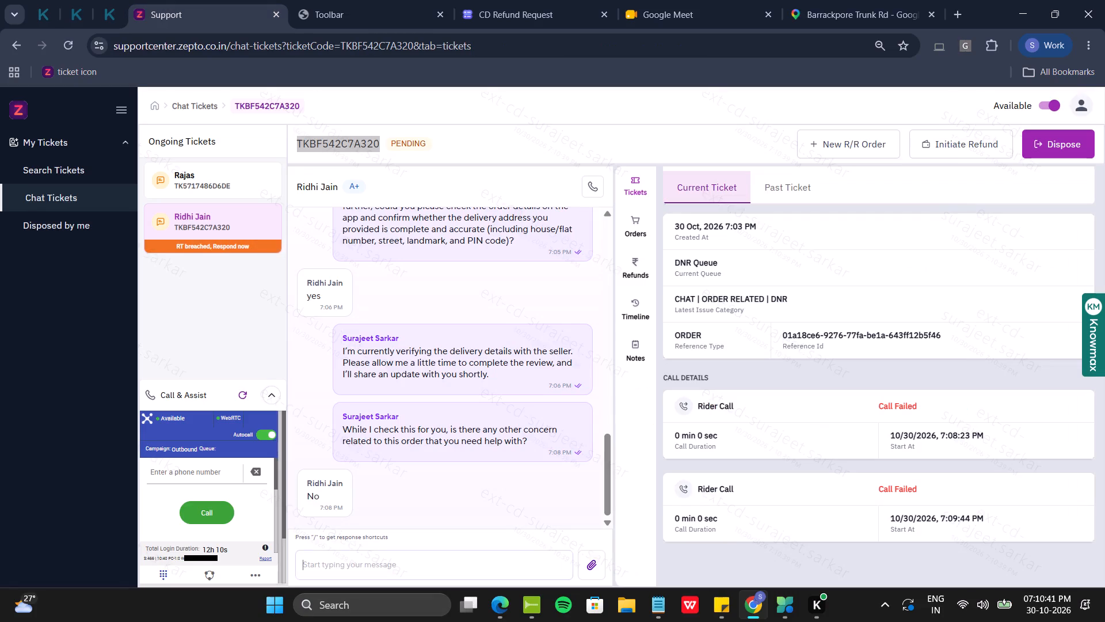
{"action": "key", "text": "super+v"}
{"action": "left_click", "coordinate": [402, 448]}
{"action": "key", "text": "ctrl+v"}
{"action": "key", "text": "ctrl+space"}
{"action": "left_click", "coordinate": [651, 240]}
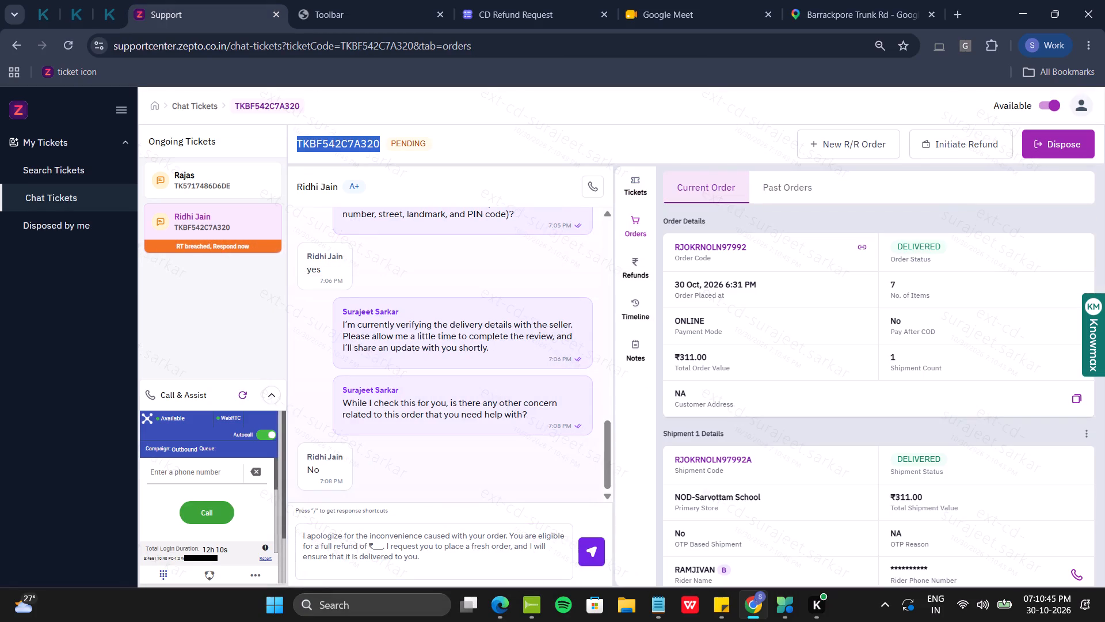
{"action": "double_click", "coordinate": [380, 545]}
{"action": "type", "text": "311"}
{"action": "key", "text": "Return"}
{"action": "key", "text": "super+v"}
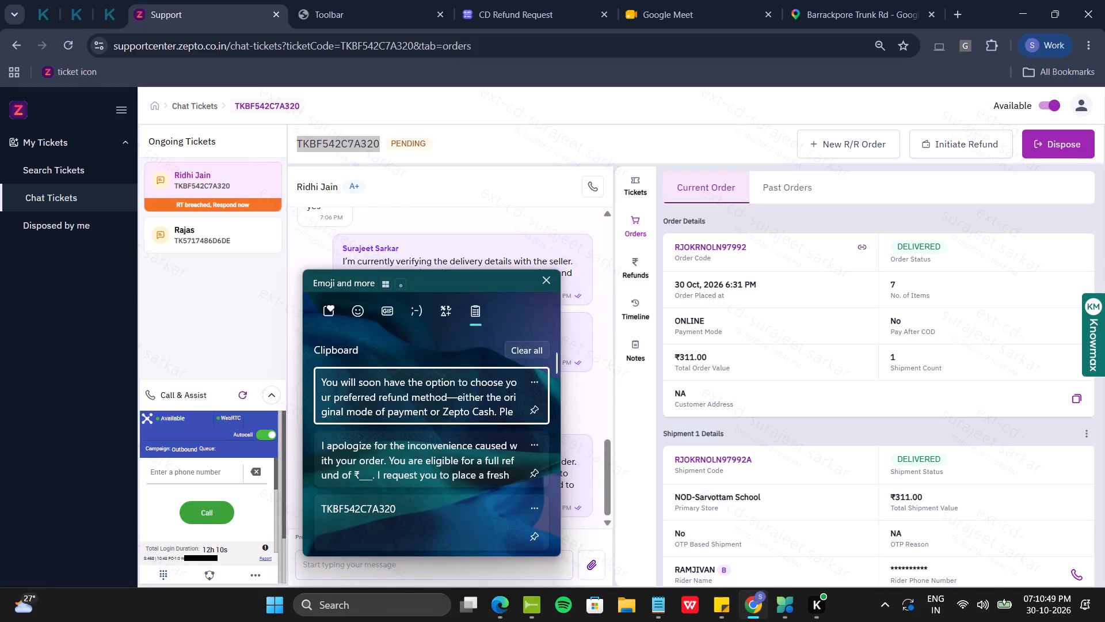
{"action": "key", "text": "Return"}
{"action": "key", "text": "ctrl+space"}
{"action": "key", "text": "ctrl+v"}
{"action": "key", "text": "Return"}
{"action": "left_click", "coordinate": [639, 353]}
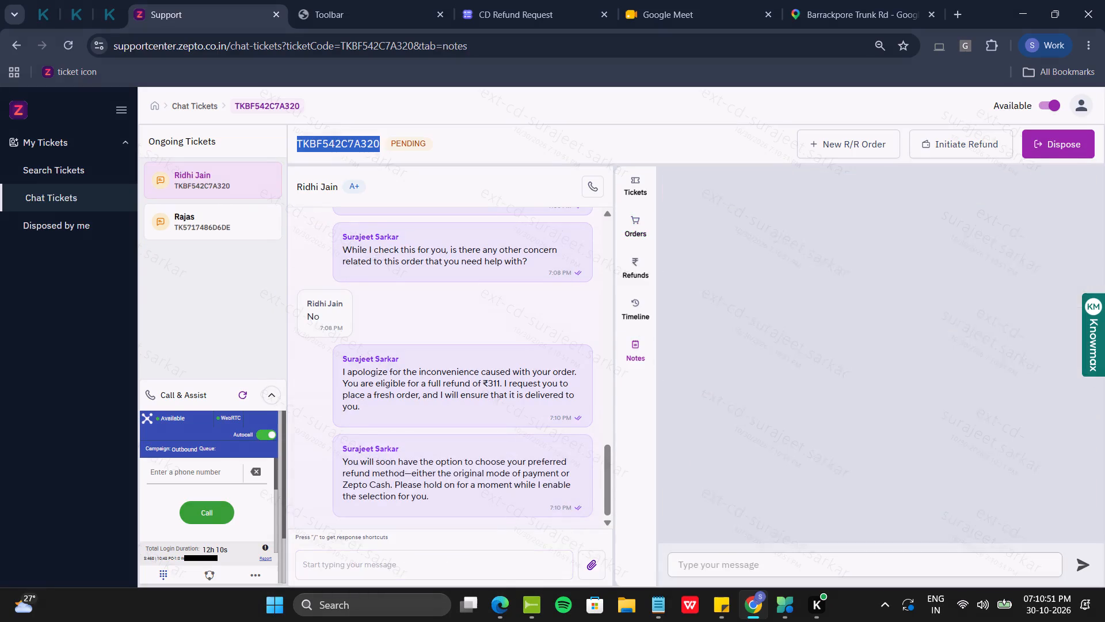
{"action": "left_click", "coordinate": [706, 564]}
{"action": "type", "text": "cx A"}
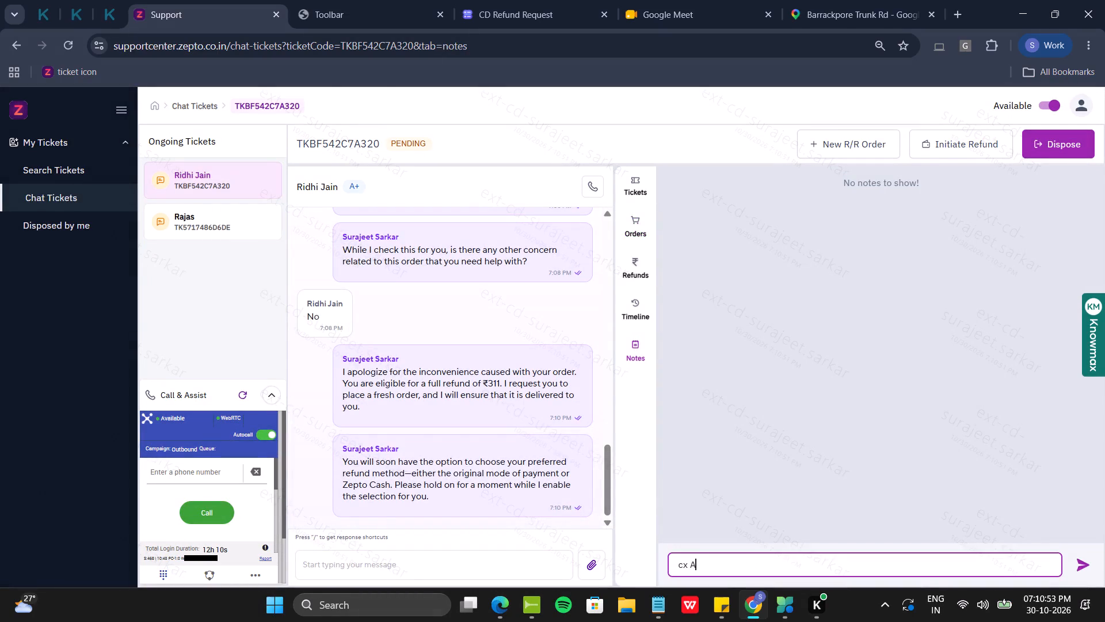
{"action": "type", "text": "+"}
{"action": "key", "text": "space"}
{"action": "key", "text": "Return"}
{"action": "left_click", "coordinate": [962, 148]}
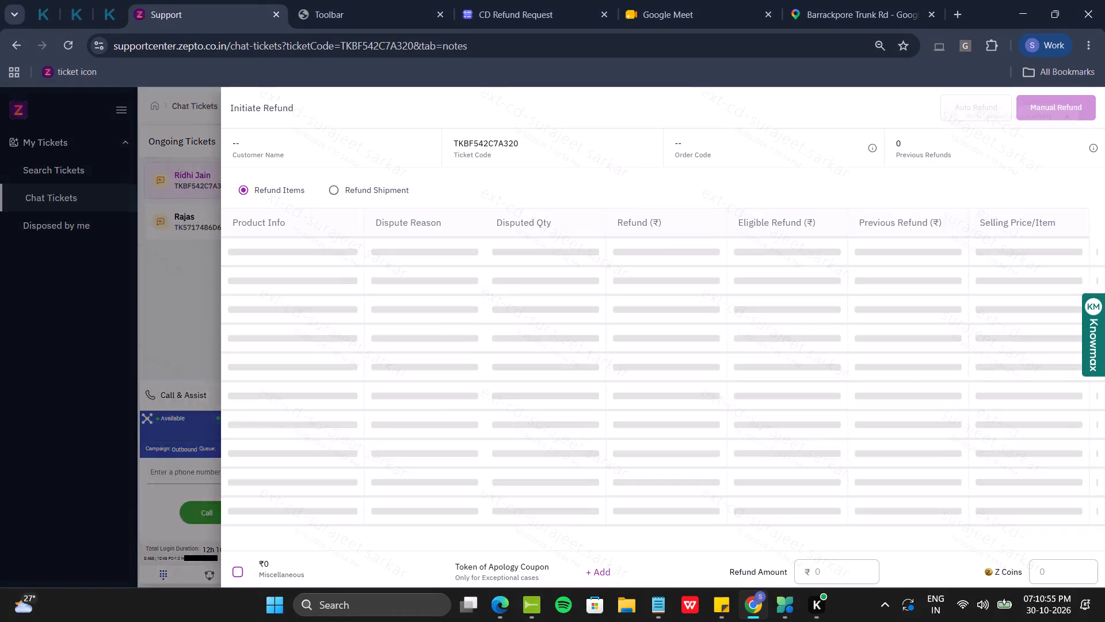
{"action": "left_click", "coordinate": [147, 366]}
{"action": "left_click", "coordinate": [635, 221]}
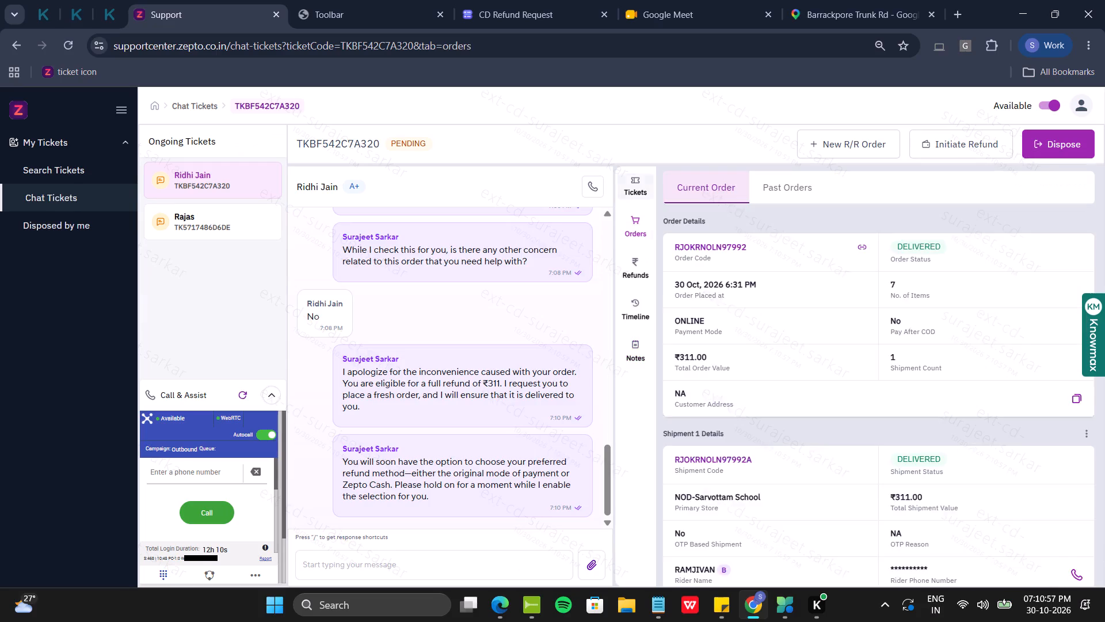
{"action": "left_click", "coordinate": [636, 187]}
{"action": "scroll", "coordinate": [797, 452], "scroll_direction": "down", "scroll_amount": 4}
{"action": "left_click", "coordinate": [960, 145]}
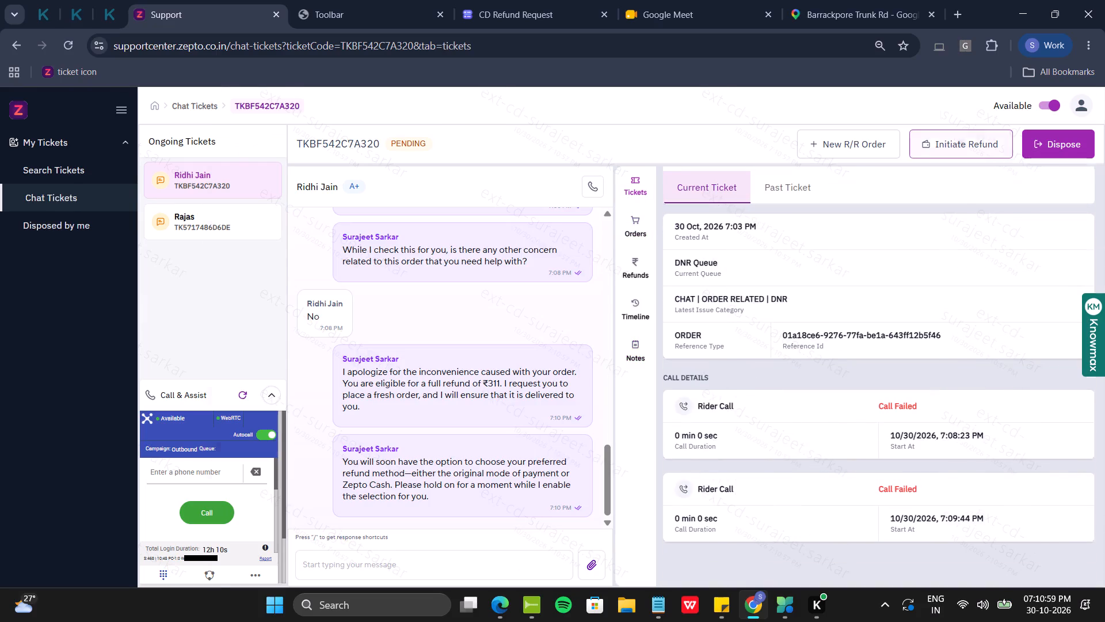
{"action": "left_click", "coordinate": [339, 194]}
{"action": "left_click", "coordinate": [241, 251]}
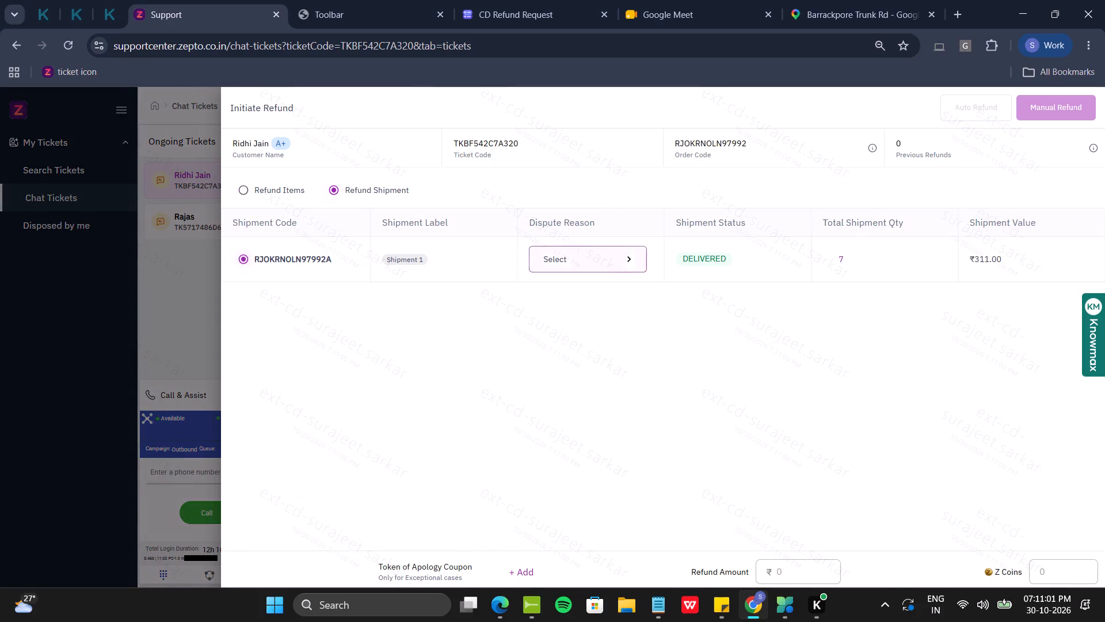
{"action": "left_click", "coordinate": [628, 254]}
{"action": "left_click", "coordinate": [924, 173]}
{"action": "left_click", "coordinate": [1060, 570]}
{"action": "left_click", "coordinate": [969, 103]}
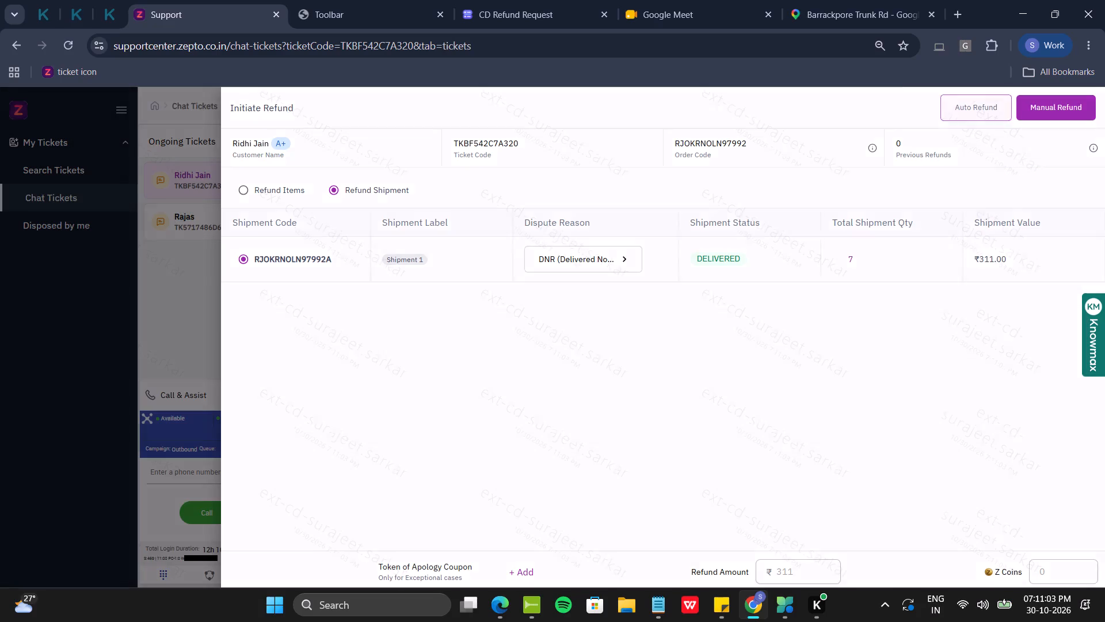
{"action": "left_click", "coordinate": [646, 223]}
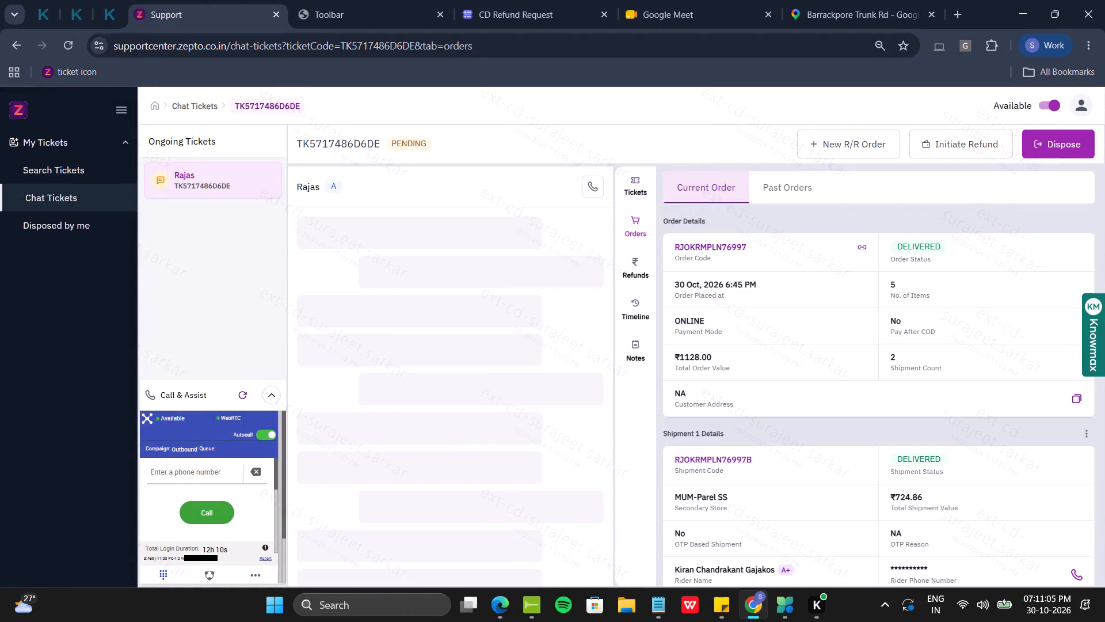
{"action": "scroll", "coordinate": [928, 492], "scroll_direction": "down", "scroll_amount": 1}
{"action": "scroll", "coordinate": [1030, 450], "scroll_direction": "down", "scroll_amount": 2}
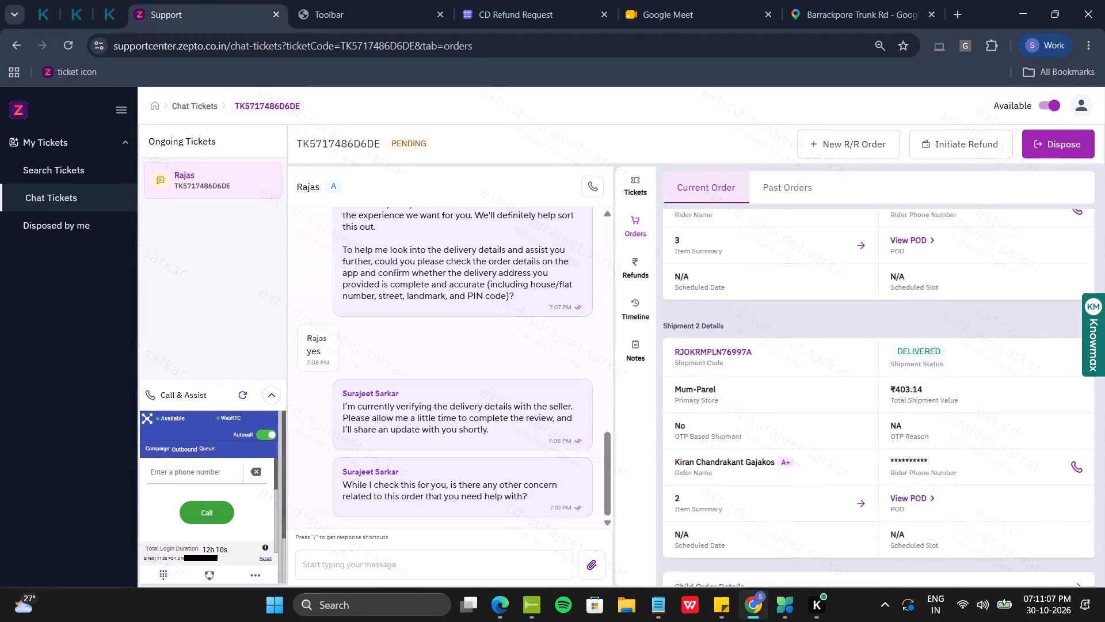
{"action": "left_click", "coordinate": [1079, 405]}
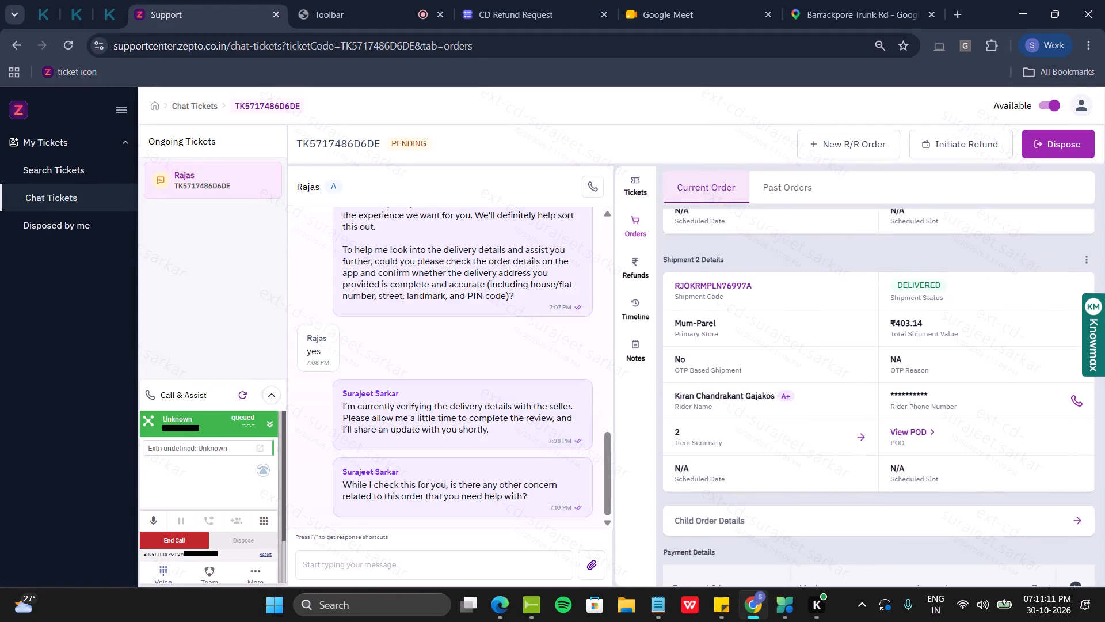
{"action": "scroll", "coordinate": [818, 417], "scroll_direction": "up", "scroll_amount": 2}
{"action": "scroll", "coordinate": [819, 422], "scroll_direction": "down", "scroll_amount": 2}
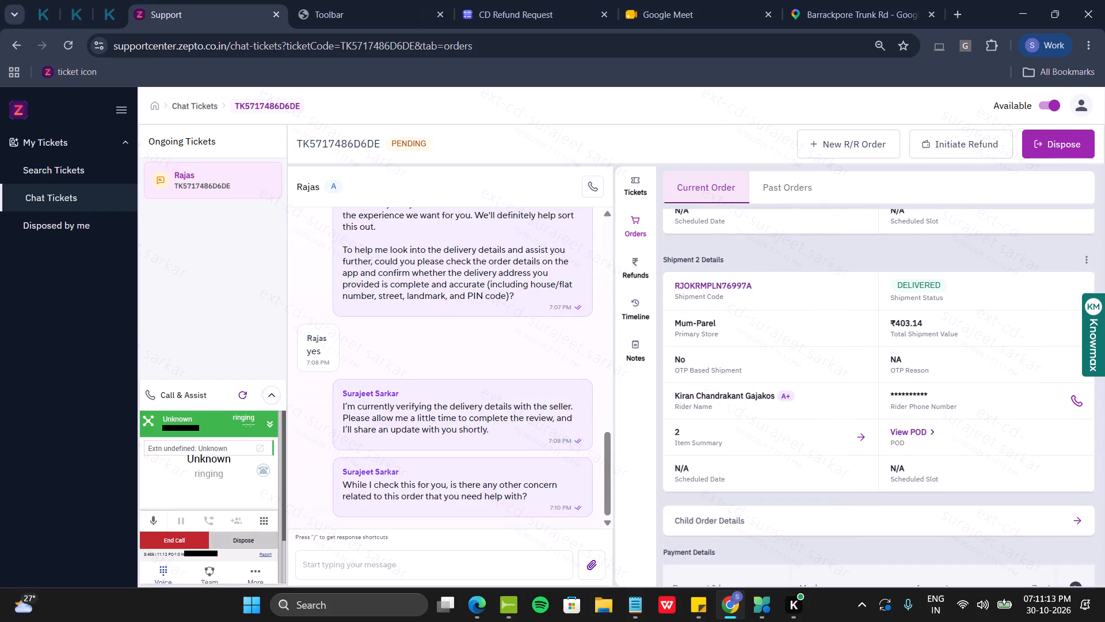
{"action": "scroll", "coordinate": [819, 422], "scroll_direction": "up", "scroll_amount": 4}
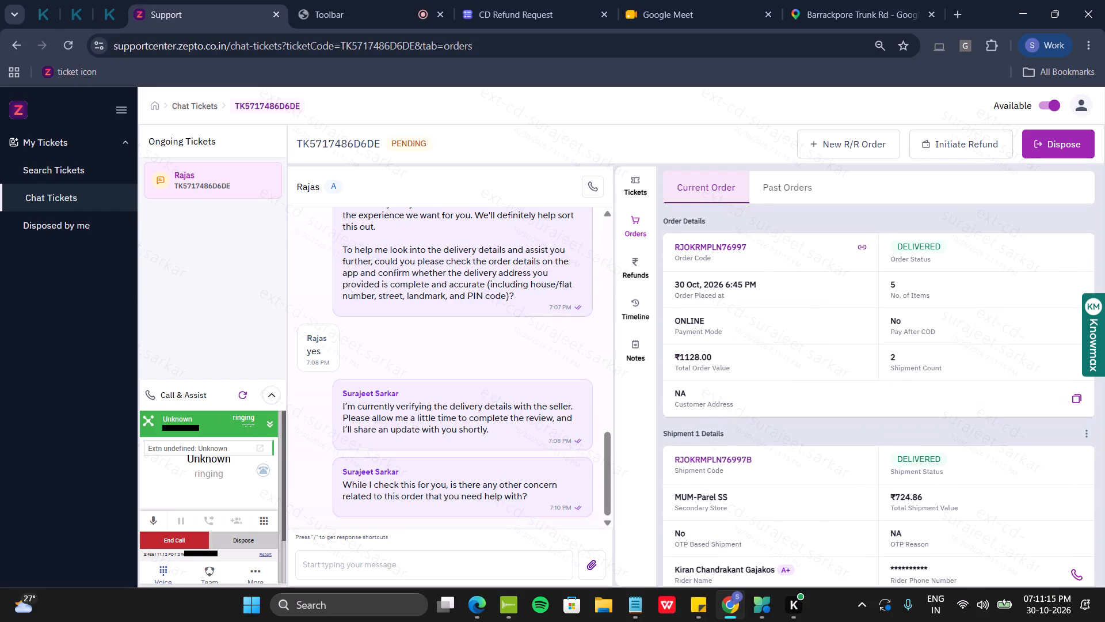
{"action": "scroll", "coordinate": [492, 397], "scroll_direction": "up", "scroll_amount": 2}
{"action": "scroll", "coordinate": [493, 397], "scroll_direction": "down", "scroll_amount": 12}
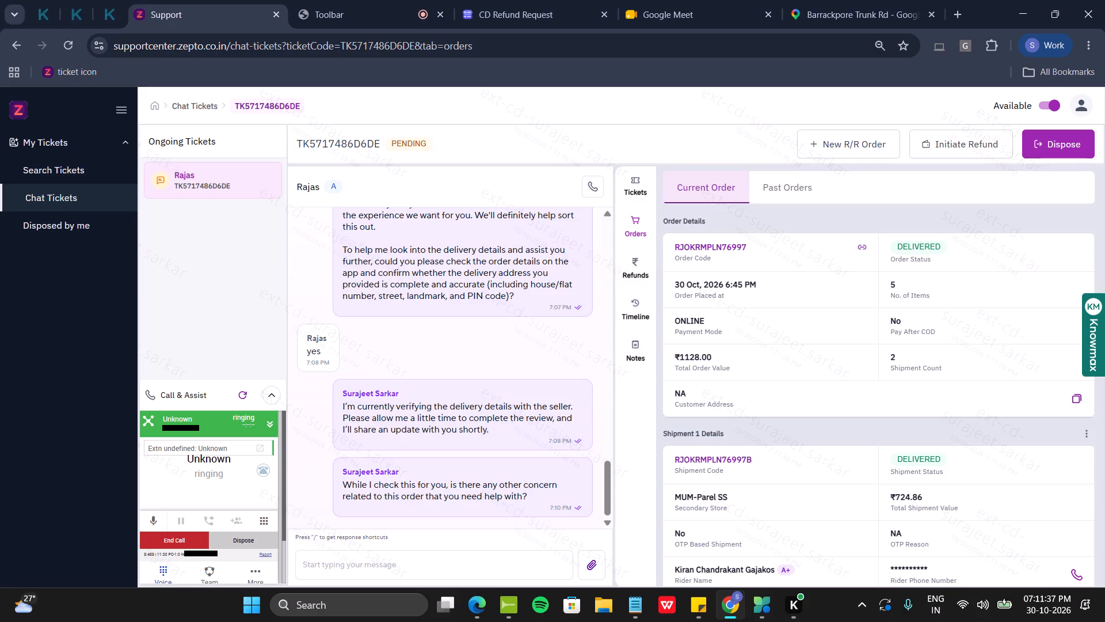
{"action": "left_click", "coordinate": [644, 230]}
{"action": "left_click", "coordinate": [647, 172]}
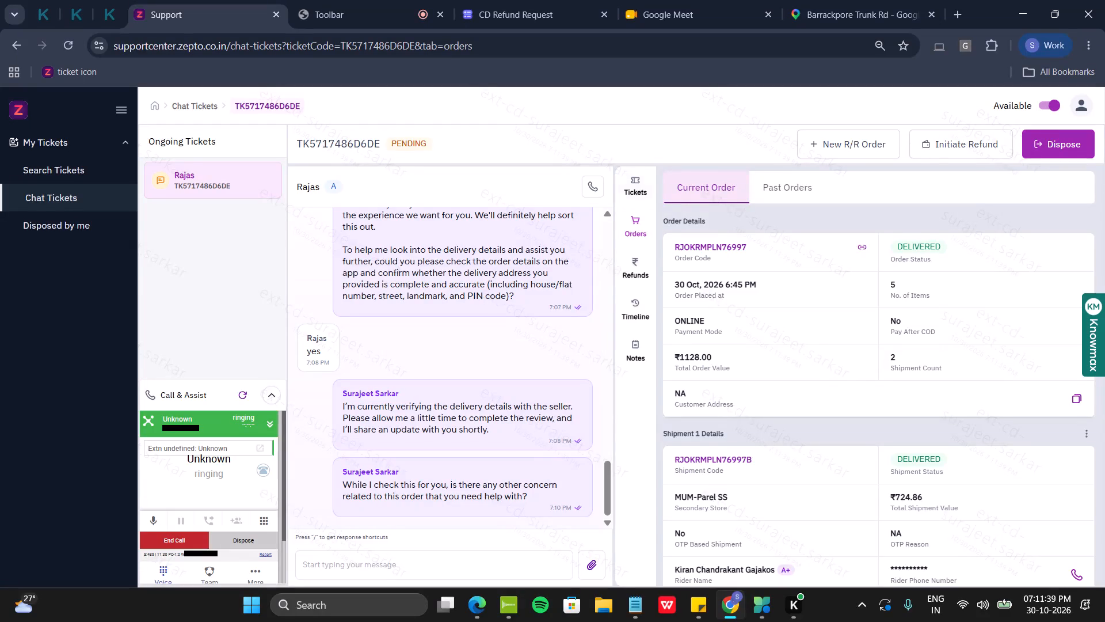
{"action": "left_click", "coordinate": [644, 184]}
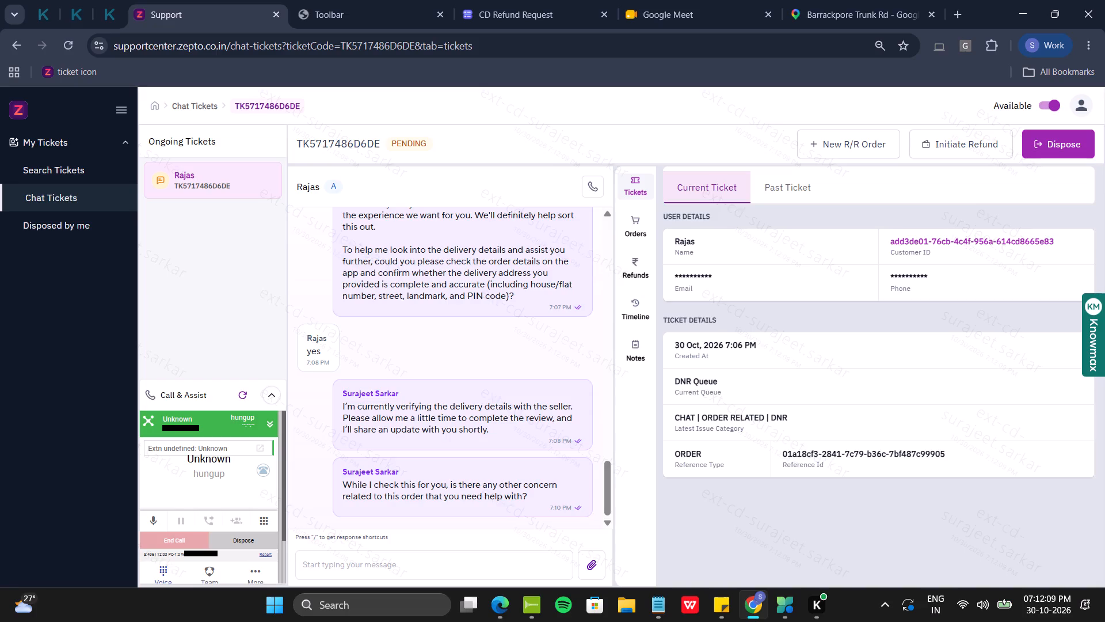
{"action": "scroll", "coordinate": [487, 381], "scroll_direction": "up", "scroll_amount": 4}
{"action": "scroll", "coordinate": [487, 381], "scroll_direction": "down", "scroll_amount": 5}
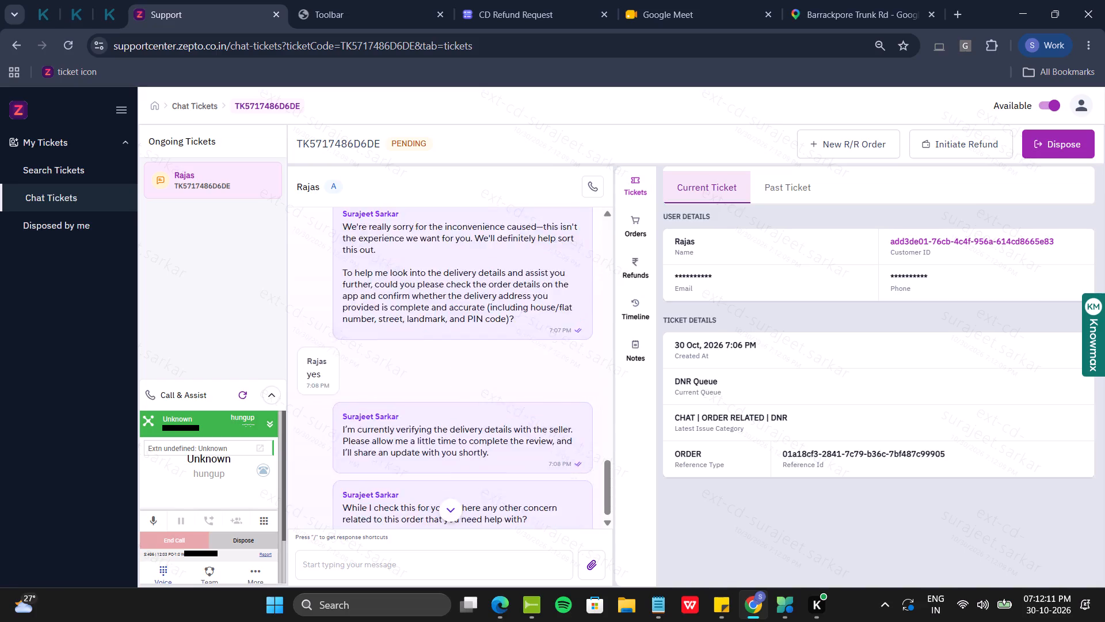
{"action": "scroll", "coordinate": [489, 381], "scroll_direction": "down", "scroll_amount": 2}
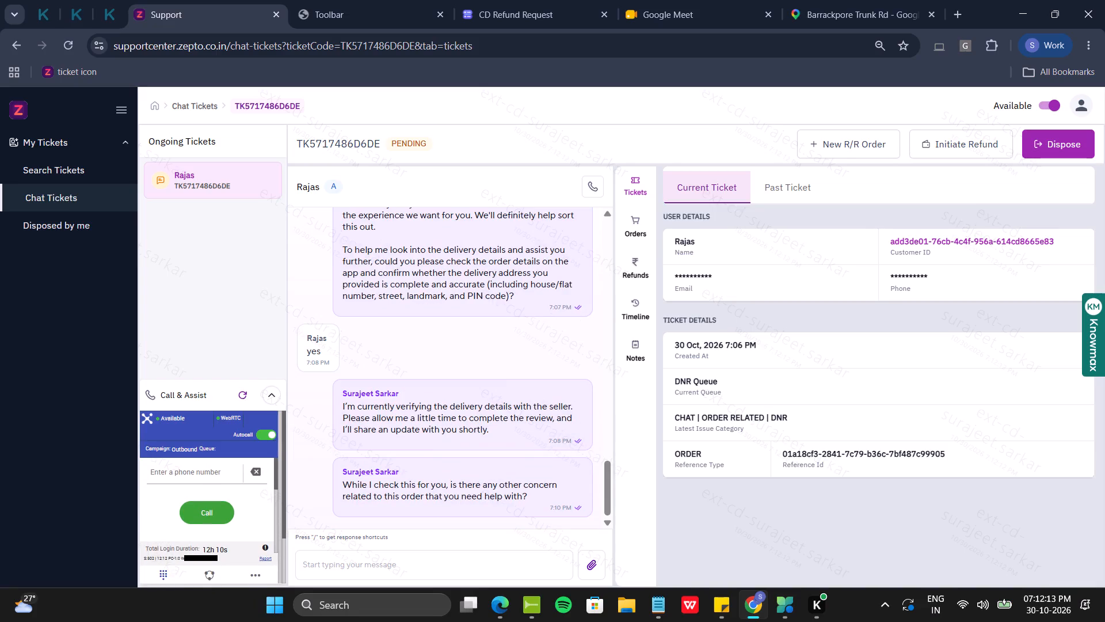